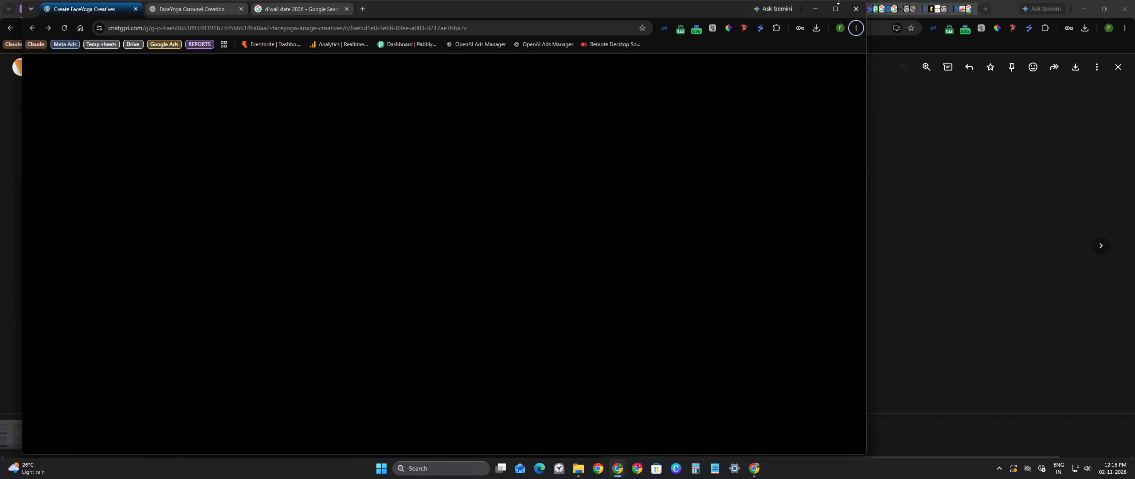
Maximize the window showing the Create FaceYoga Creatives chat and view the latest recreated images at the end of the conversation.
{"action": "left_click", "coordinate": [838, 8]}
{"action": "scroll", "coordinate": [624, 447], "scroll_direction": "down", "scroll_amount": 6}
{"action": "left_click", "coordinate": [644, 379]}
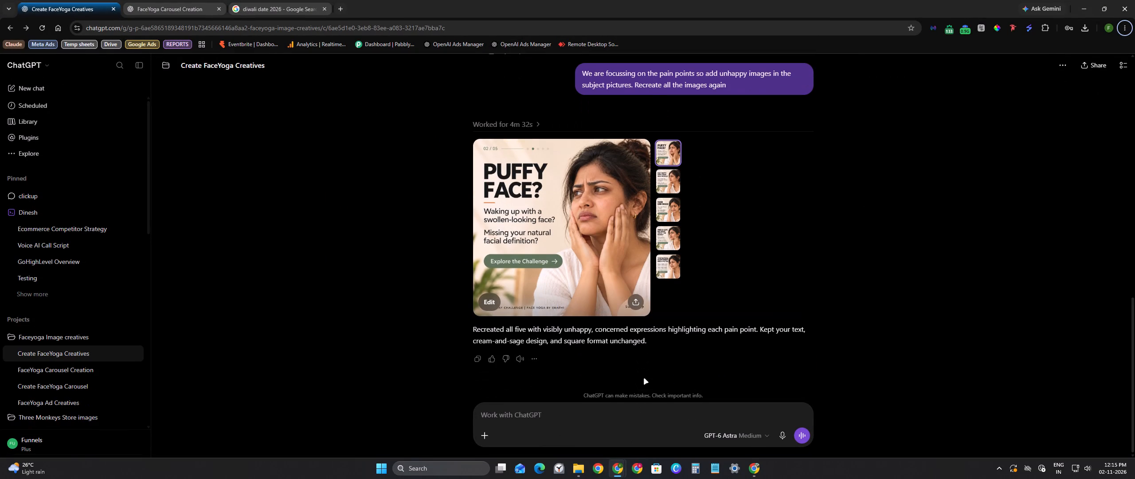
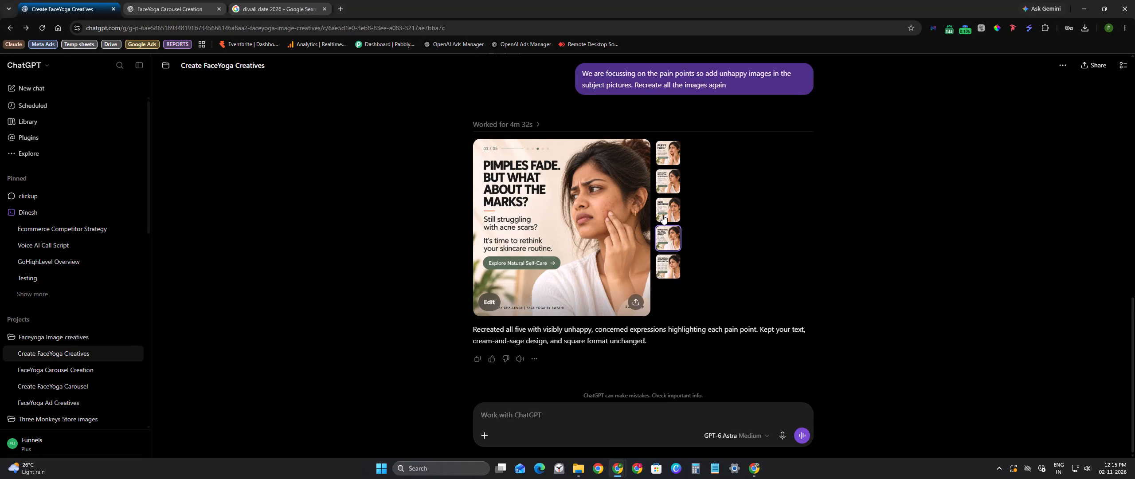
Review each of the five recreated FaceYoga images, ending with the natural glow one.
{"action": "left_click", "coordinate": [659, 161]}
{"action": "left_click", "coordinate": [664, 184]}
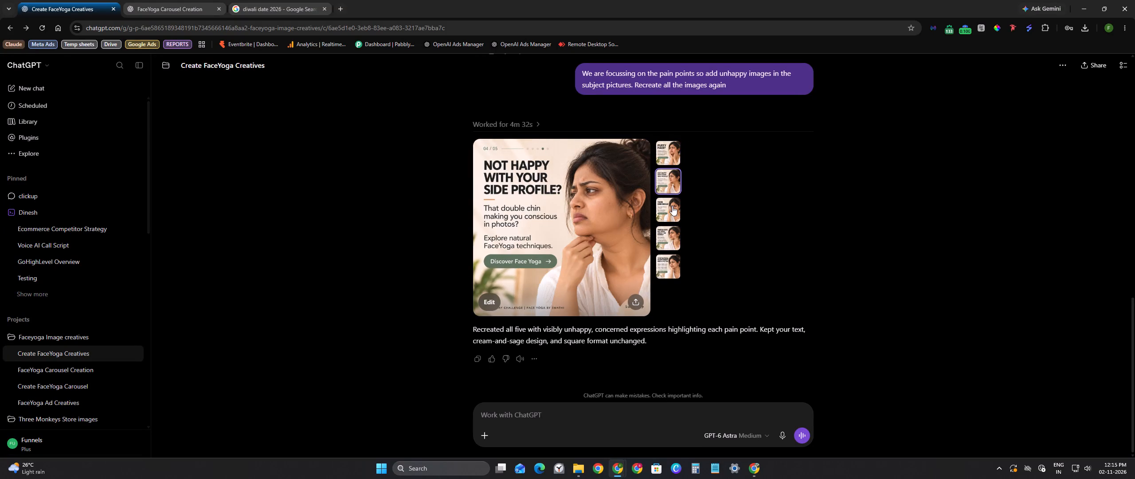
{"action": "left_click", "coordinate": [673, 208]}
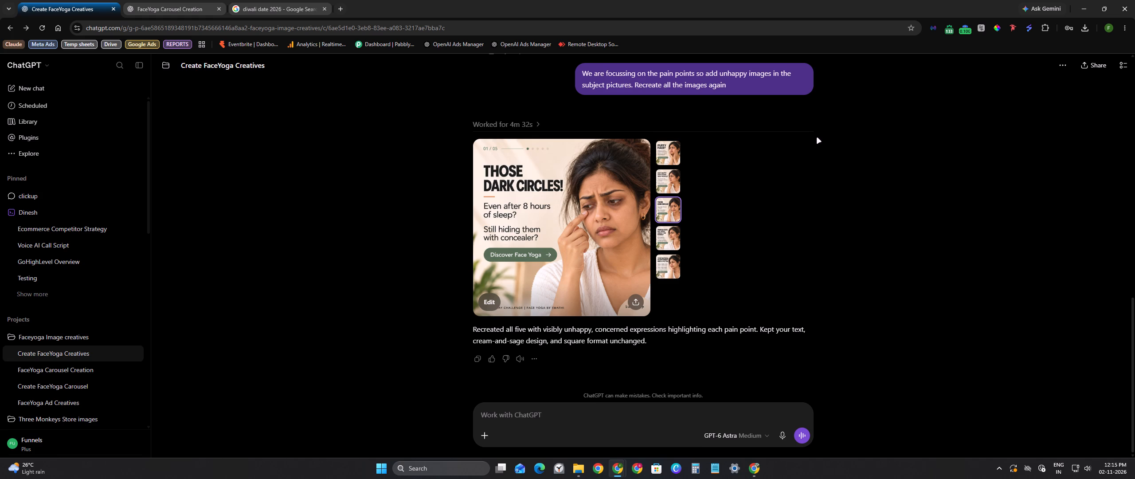
{"action": "left_click", "coordinate": [665, 240]}
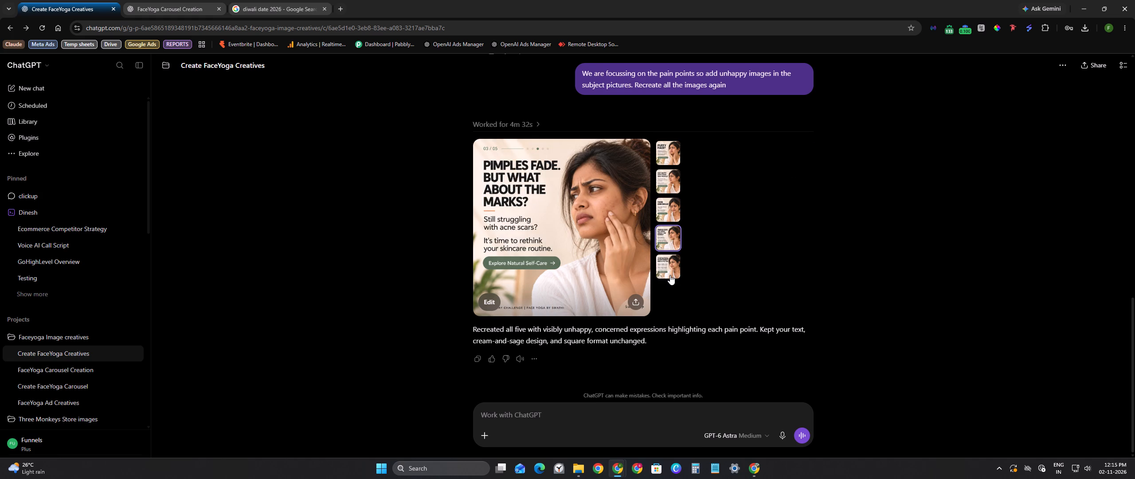
{"action": "left_click", "coordinate": [669, 272]}
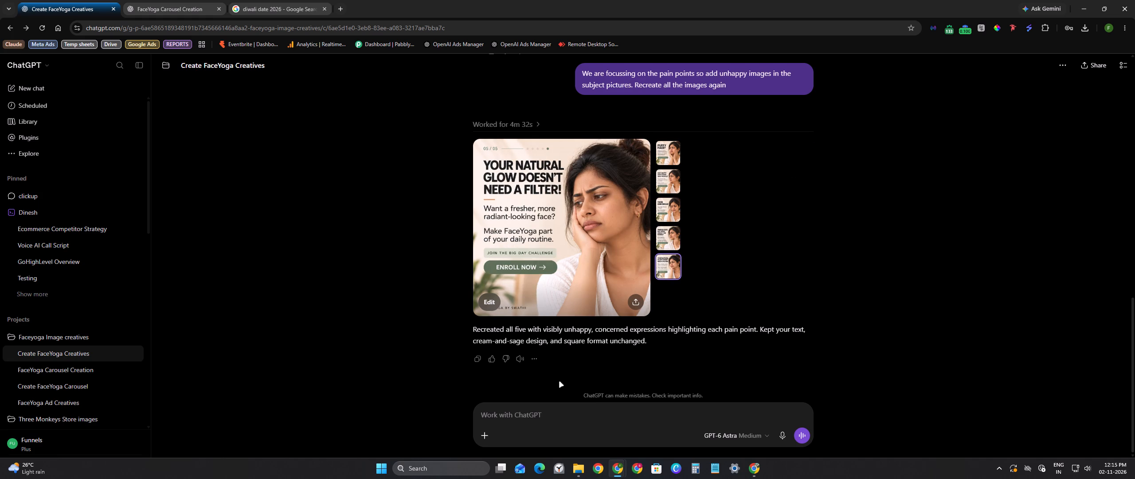
Paste the copied ad text for all the FaceYoga images into the chat message, starting with "THOSE DARK CIRCLES!".
{"action": "left_click", "coordinate": [547, 413]}
{"action": "left_click", "coordinate": [484, 416]}
{"action": "key", "text": "ctrl+v"}
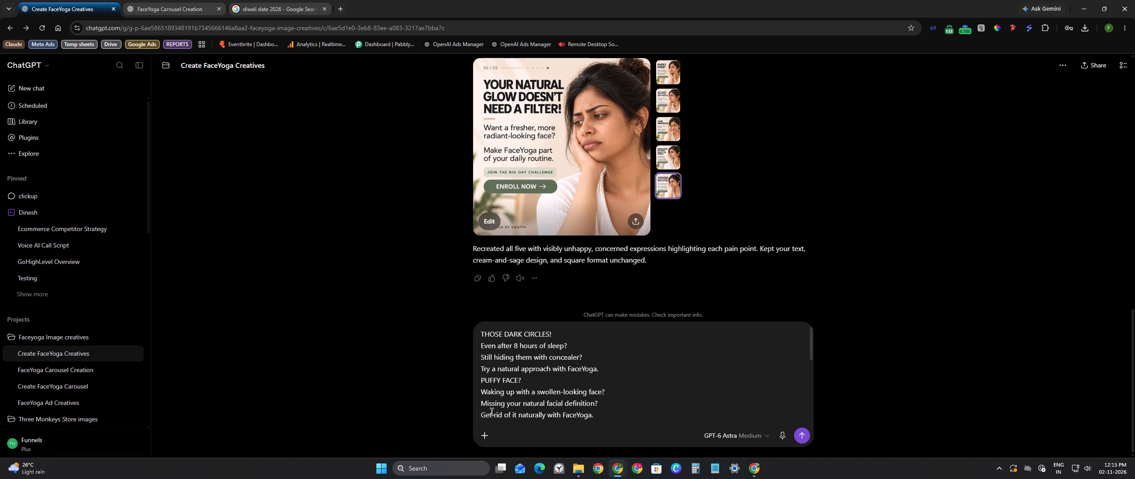
{"action": "scroll", "coordinate": [528, 367], "scroll_direction": "up", "scroll_amount": 7}
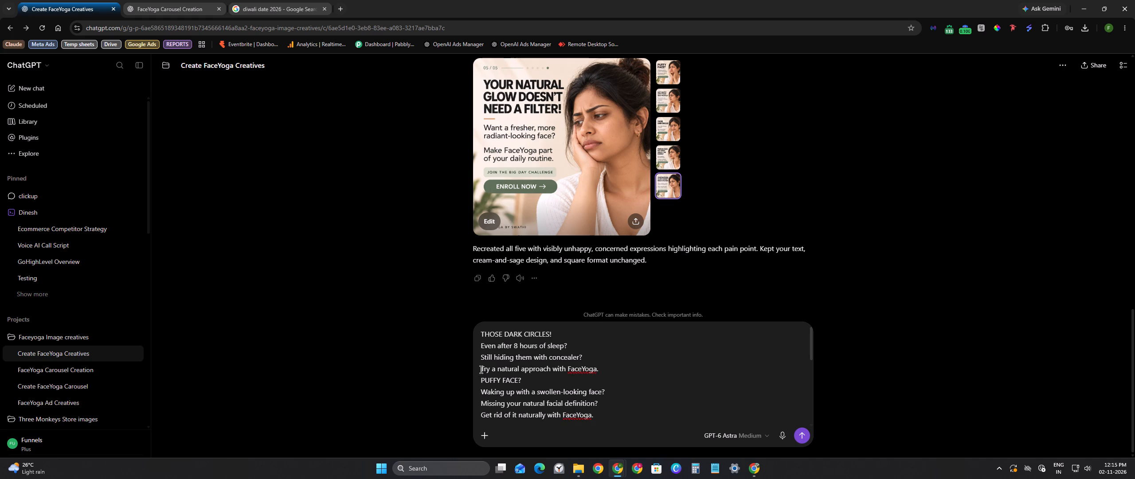
Insert "Add CTA - " before "Try a natural approach with FaceYoga." in the dark circles copy.
{"action": "left_click", "coordinate": [481, 369]}
{"action": "type", "text": "Add CTA"}
{"action": "key", "text": "space"}
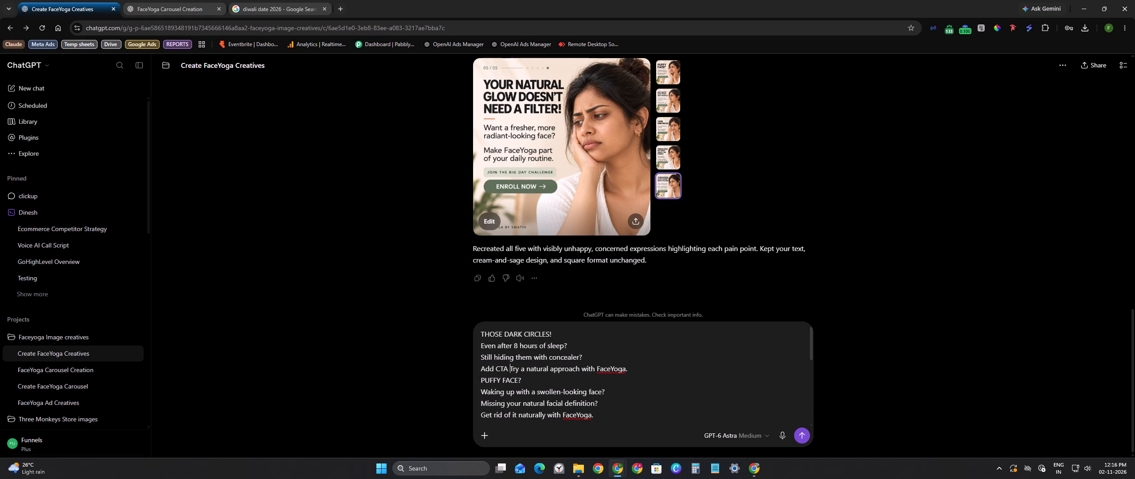
{"action": "type", "text": "-"}
{"action": "key", "text": "space"}
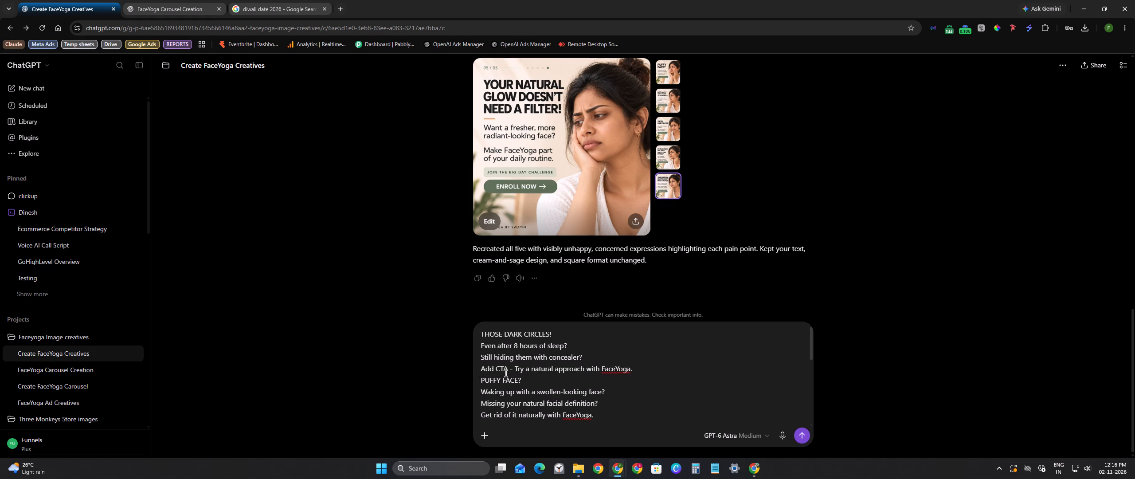
Copy the "Add CTA - " prefix to the starts of "Get rid of it naturally with FaceYoga." and "Explore natural FaceYoga techniques.".
{"action": "left_click", "coordinate": [482, 415]}
{"action": "left_click_drag", "start_coordinate": [481, 370], "coordinate": [494, 370]}
{"action": "left_click_drag", "start_coordinate": [494, 370], "coordinate": [515, 371]}
{"action": "left_click", "coordinate": [515, 371]}
{"action": "key", "text": "ctrl+c"}
{"action": "left_click", "coordinate": [481, 419]}
{"action": "left_click", "coordinate": [485, 401]}
{"action": "key", "text": "ctrl+v"}
{"action": "scroll", "coordinate": [488, 398], "scroll_direction": "down", "scroll_amount": 1}
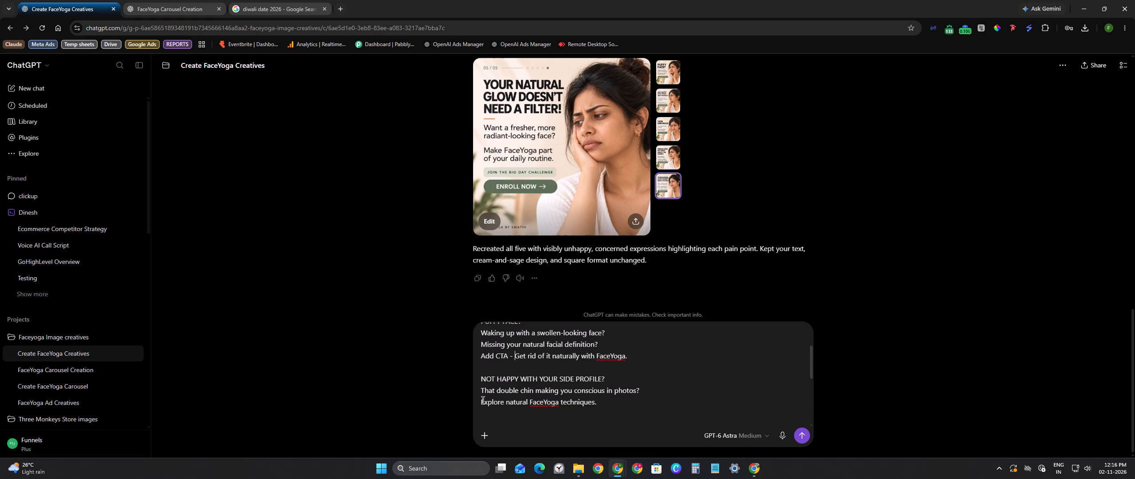
{"action": "scroll", "coordinate": [483, 400], "scroll_direction": "down", "scroll_amount": 1}
{"action": "left_click", "coordinate": [481, 345]}
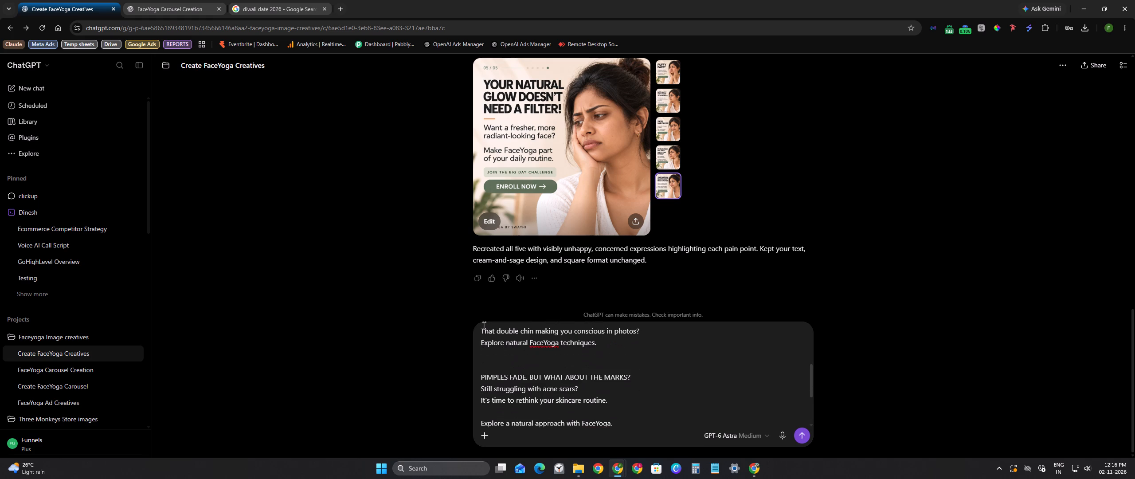
{"action": "left_click", "coordinate": [484, 326]}
{"action": "key", "text": "ctrl+v"}
Compare the acne marks, dark circles, side profile and puffy face images with the copy in the draft message.
{"action": "left_click", "coordinate": [665, 154]}
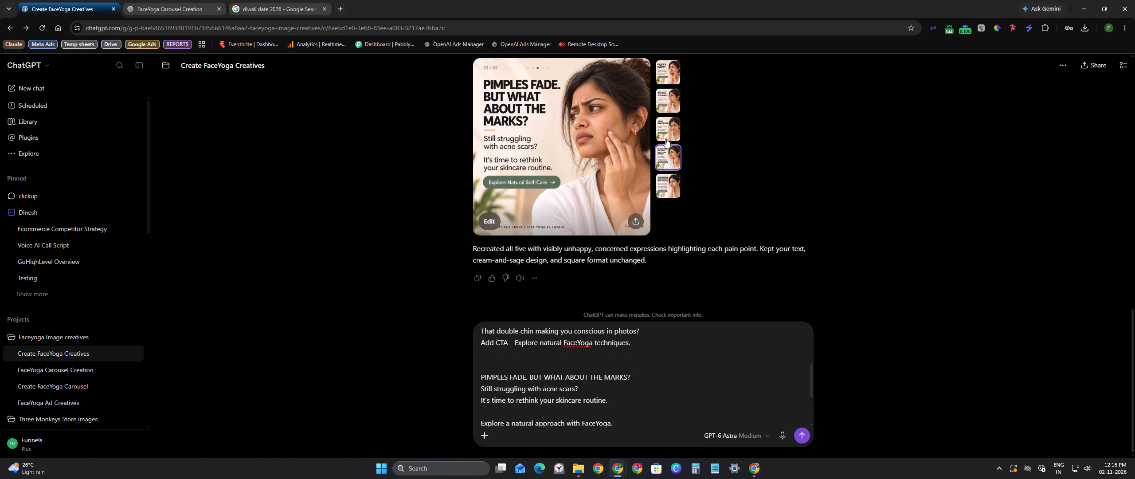
{"action": "left_click", "coordinate": [665, 137]}
{"action": "left_click", "coordinate": [668, 108]}
{"action": "left_click", "coordinate": [674, 77]}
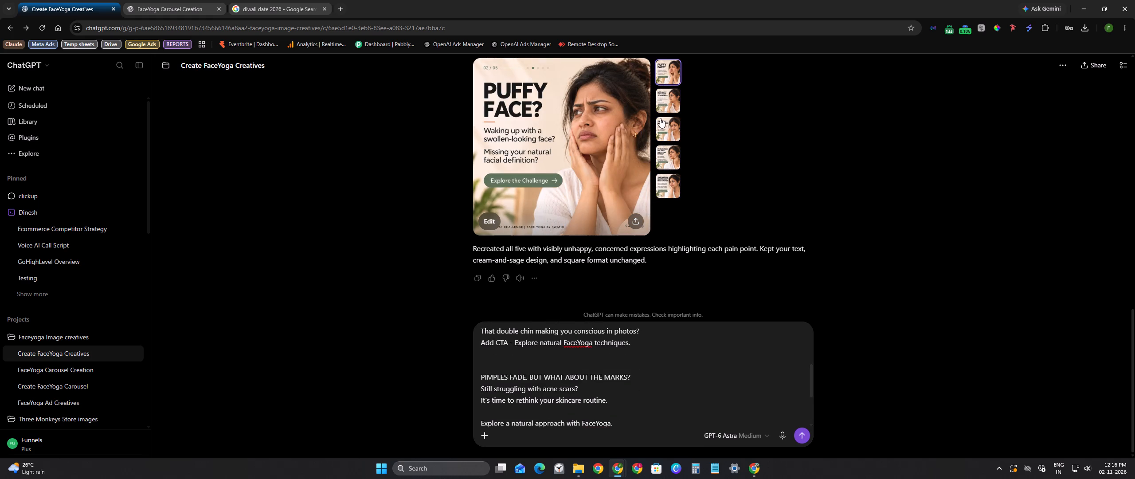
{"action": "left_click", "coordinate": [660, 118]}
{"action": "left_click", "coordinate": [663, 98]}
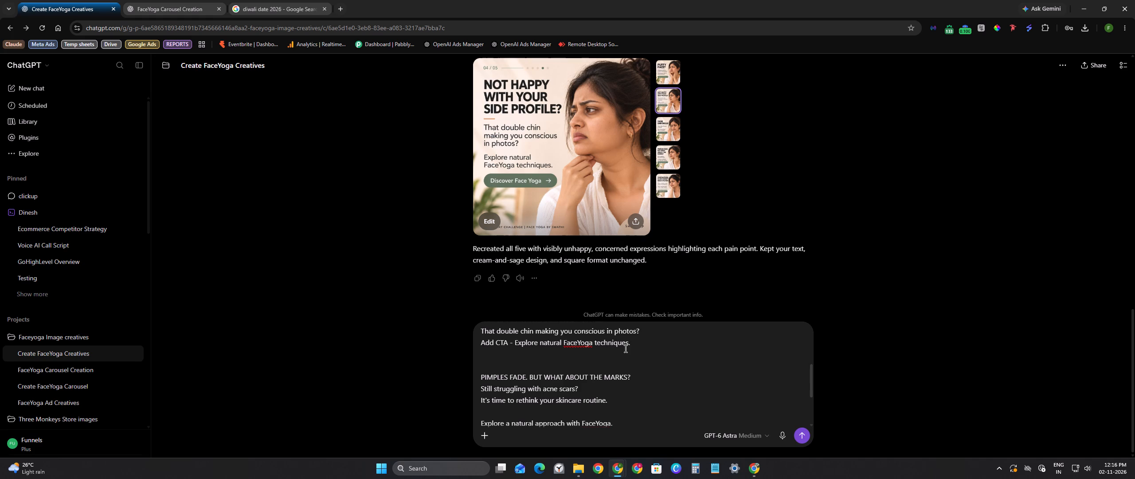
{"action": "scroll", "coordinate": [615, 397], "scroll_direction": "up", "scroll_amount": 1}
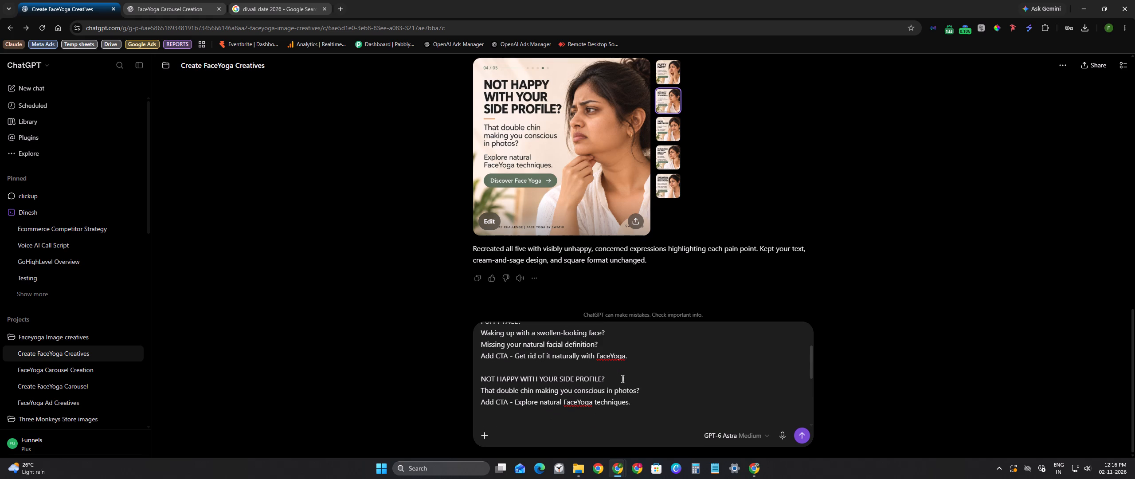
Prefix "Explore a natural approach with FaceYoga." with "Add CTA - " and remove the blank line above it.
{"action": "scroll", "coordinate": [644, 389], "scroll_direction": "down", "scroll_amount": 1}
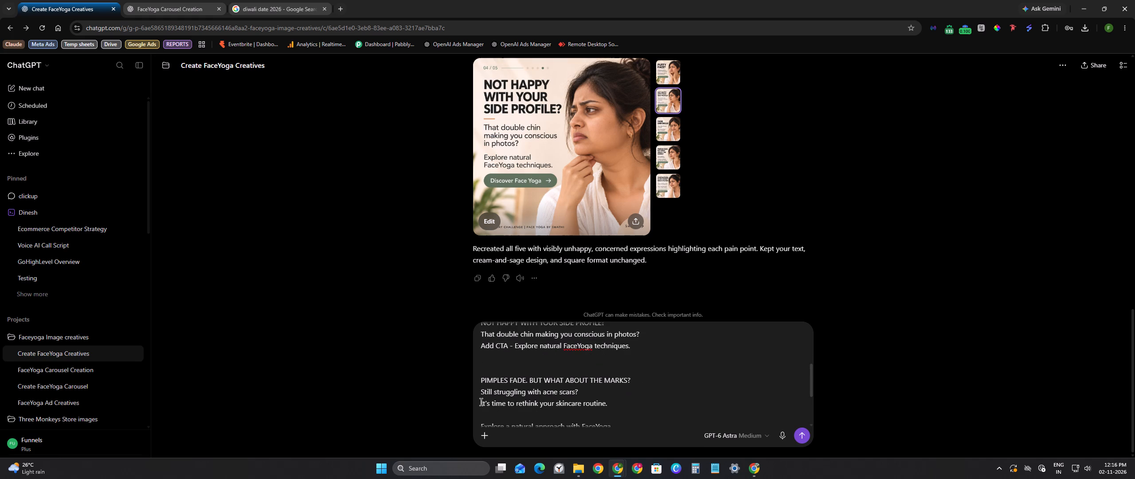
{"action": "left_click", "coordinate": [481, 402]}
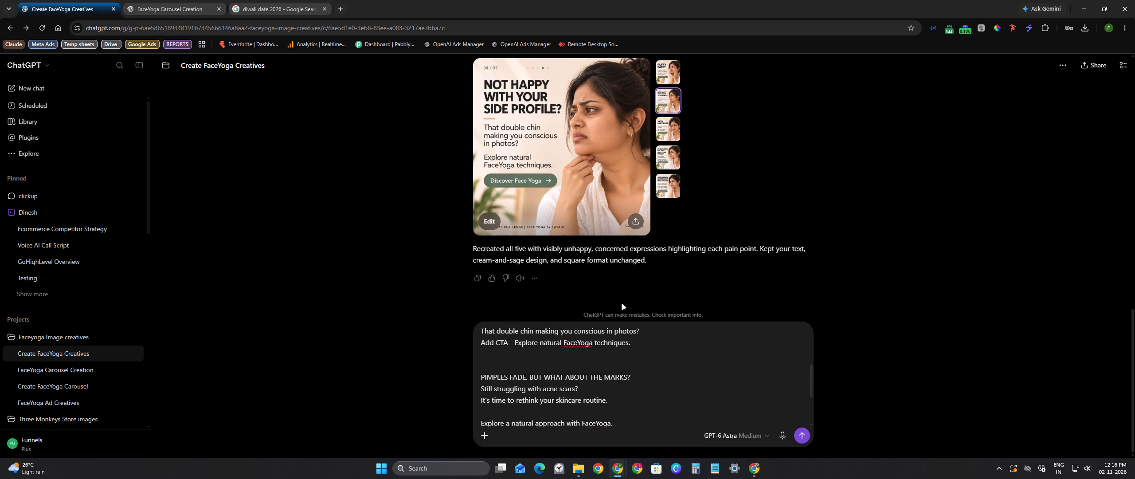
{"action": "scroll", "coordinate": [591, 409], "scroll_direction": "down", "scroll_amount": 1}
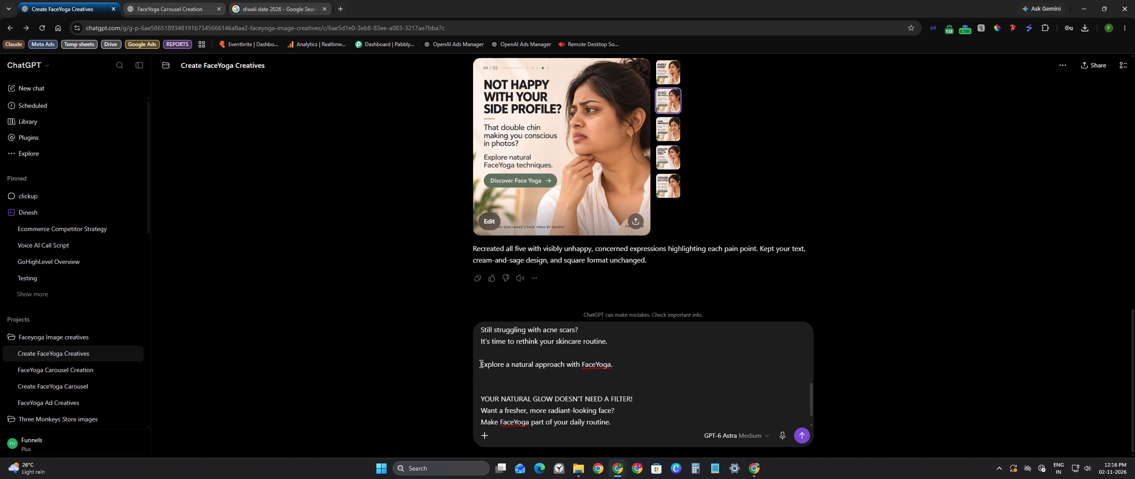
{"action": "left_click", "coordinate": [481, 364]}
{"action": "left_click", "coordinate": [488, 383]}
{"action": "key", "text": "ctrl+v"}
{"action": "left_click", "coordinate": [488, 353]}
{"action": "key", "text": "BackSpace"}
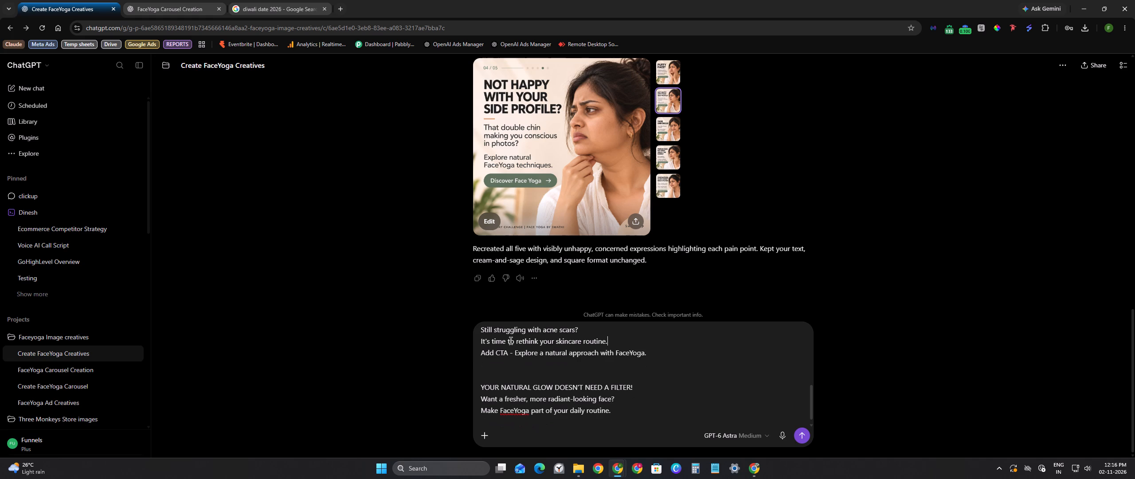
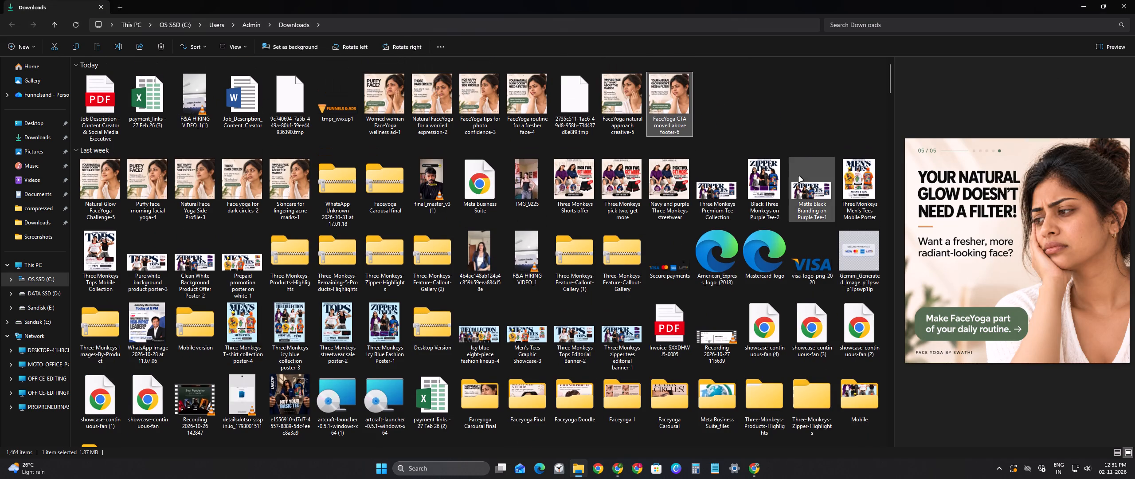
{"action": "scroll", "coordinate": [799, 177], "scroll_direction": "up", "scroll_amount": 5}
{"action": "left_click", "coordinate": [801, 103]}
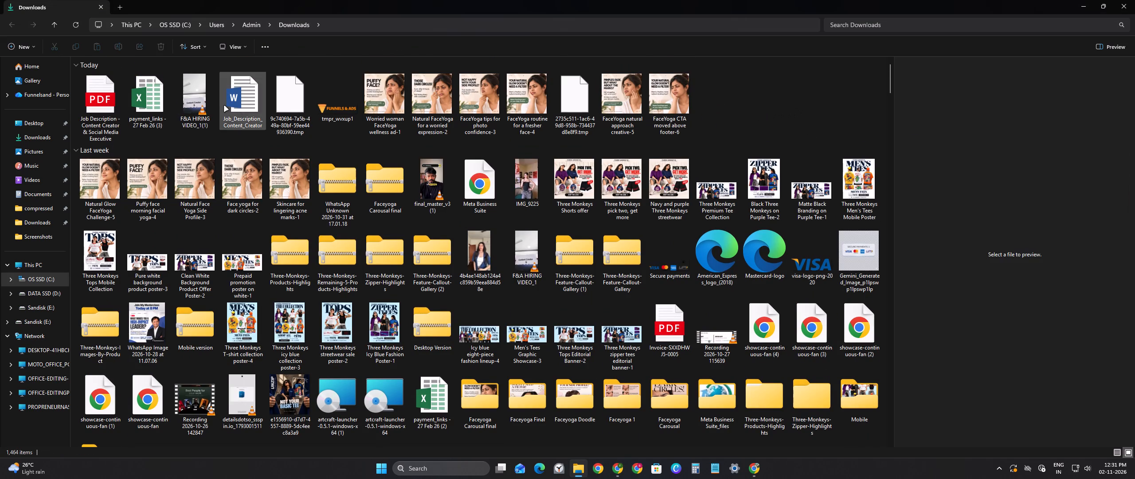
{"action": "left_click", "coordinate": [75, 22]}
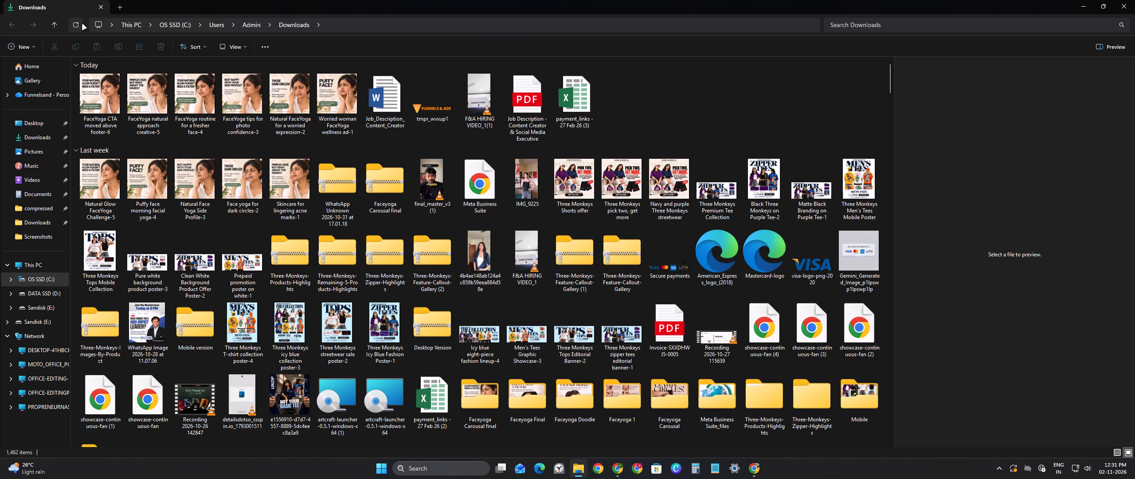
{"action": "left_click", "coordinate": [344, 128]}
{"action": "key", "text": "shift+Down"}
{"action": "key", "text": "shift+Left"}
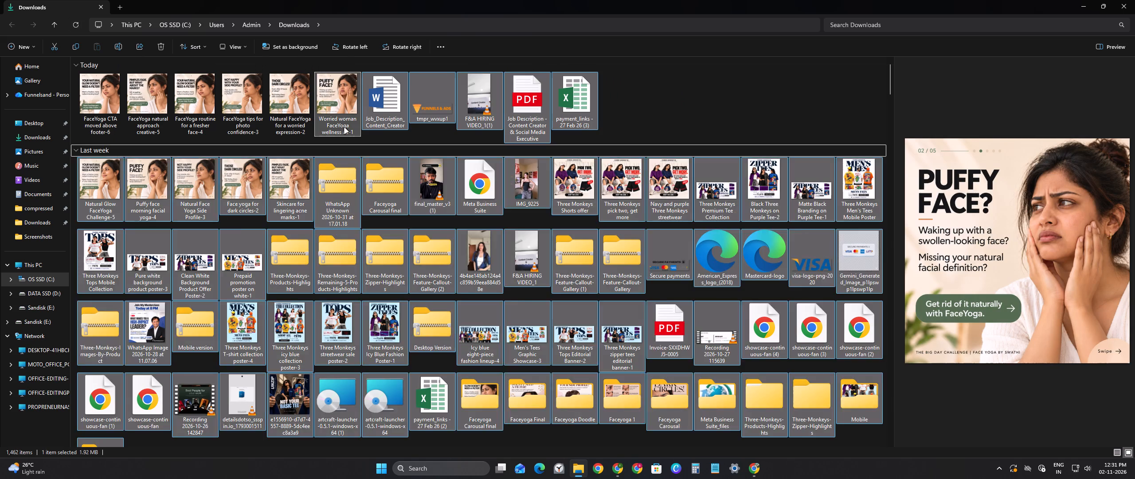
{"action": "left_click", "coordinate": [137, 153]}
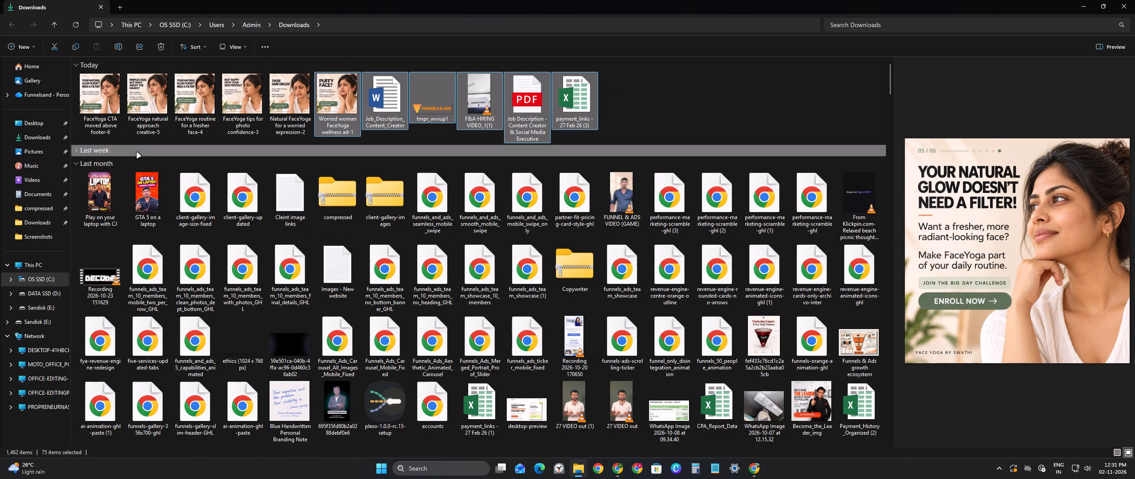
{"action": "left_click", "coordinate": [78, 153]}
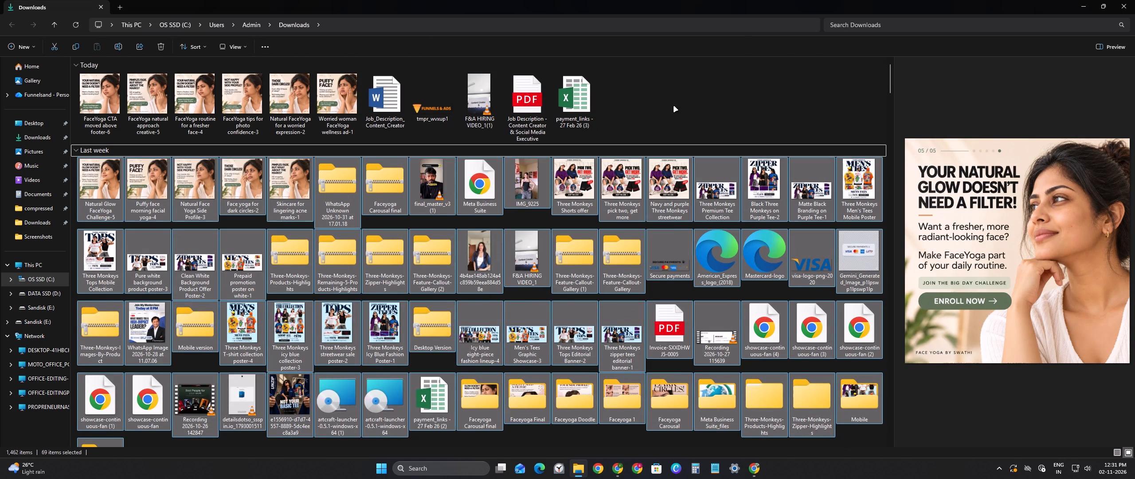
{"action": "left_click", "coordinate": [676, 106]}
Cut the six newly downloaded FaceYoga images from Today's files in Downloads.
{"action": "left_click", "coordinate": [341, 111]}
{"action": "key", "text": "shift+Left"}
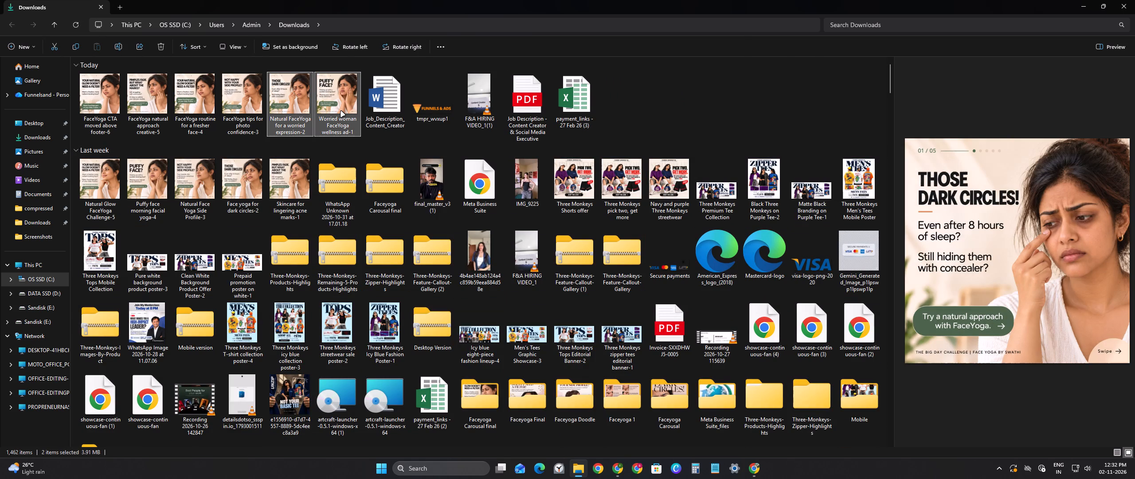
{"action": "key", "text": "shift+Left"}
{"action": "key", "text": "shift+Left"}
{"action": "key", "text": "shift+Left"}
{"action": "key", "text": "shift+Left"}
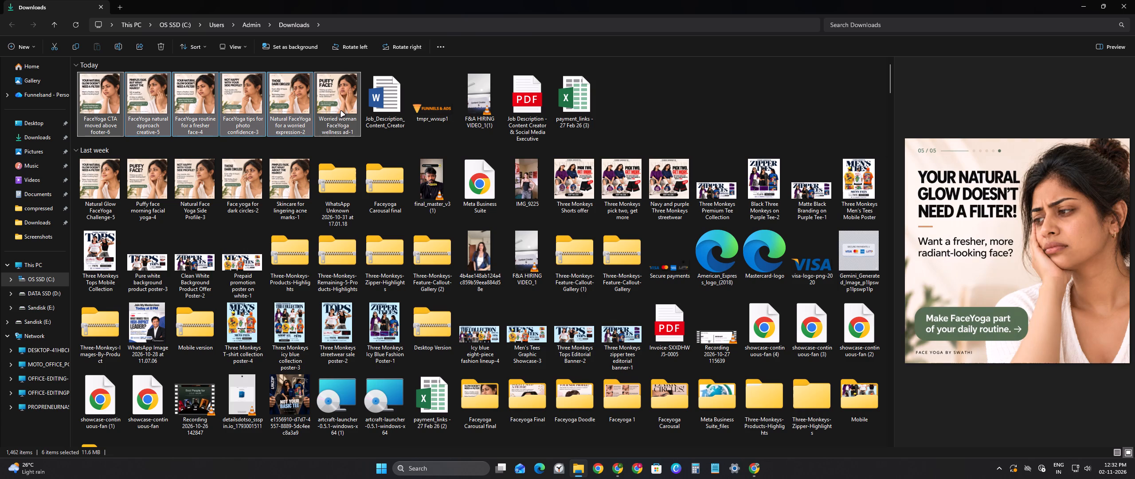
{"action": "key", "text": "ctrl+x"}
Create a new folder in Downloads named "Faceyoga CTA edited".
{"action": "left_click", "coordinate": [14, 41]}
{"action": "left_click", "coordinate": [71, 70]}
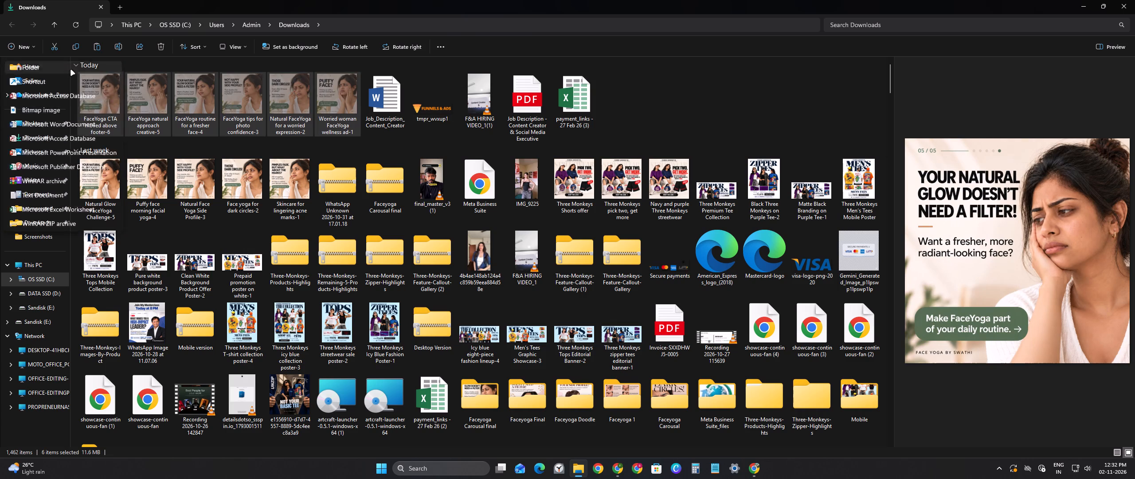
{"action": "type", "text": "Faceyoga CTA esdi"}
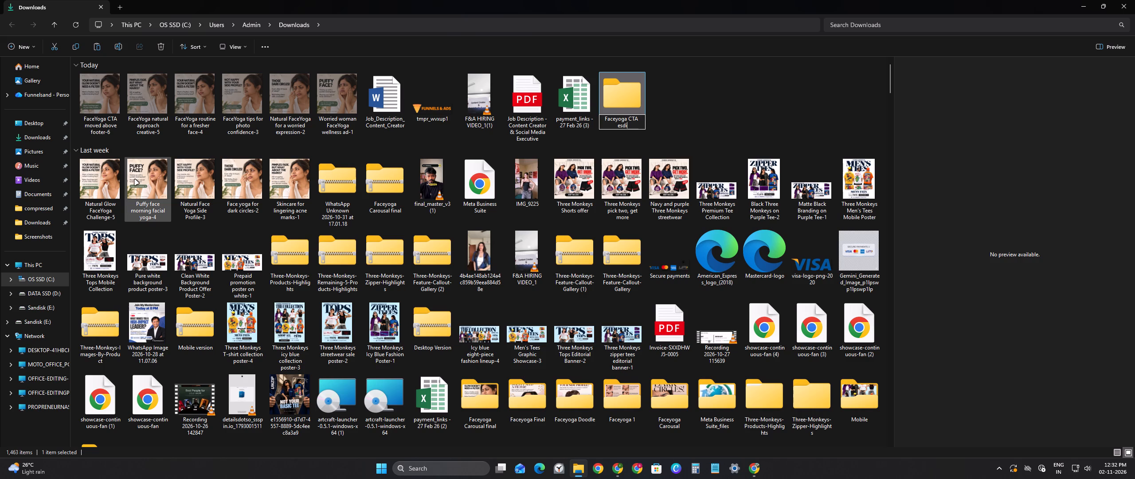
{"action": "key", "text": "BackSpace"}
{"action": "key", "text": "BackSpace"}
{"action": "key", "text": "BackSpace"}
{"action": "type", "text": "dited"}
{"action": "key", "text": "Return"}
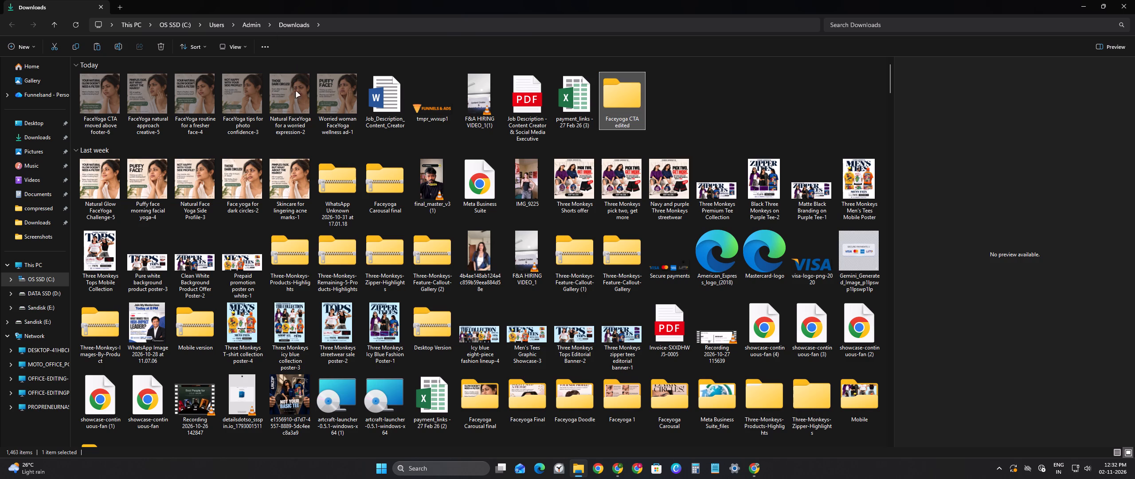
Paste the six cut images into the "Faceyoga CTA edited" folder.
{"action": "double_click", "coordinate": [616, 87]}
{"action": "key", "text": "ctrl+v"}
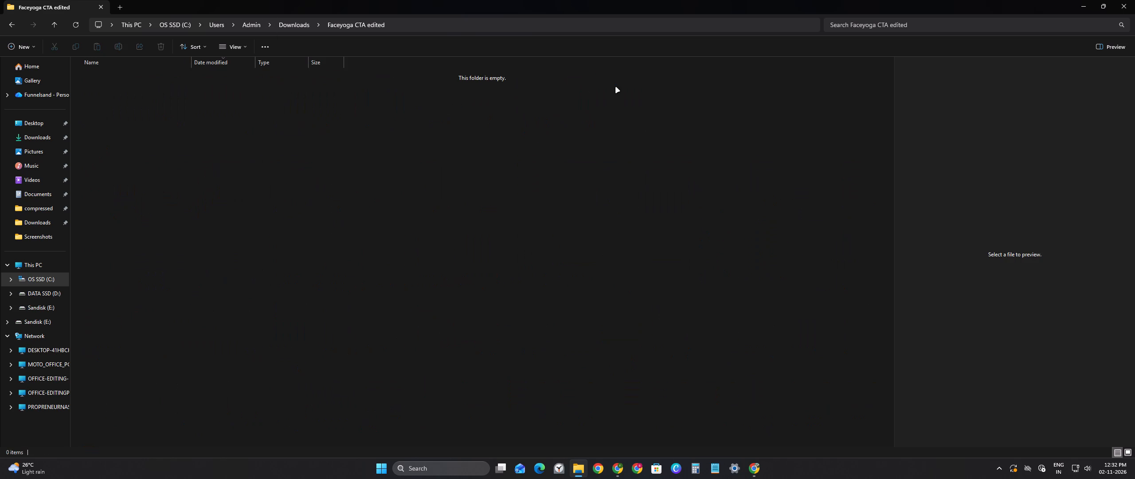
Compress the "Faceyoga CTA edited" folder into a ZIP archive in Downloads.
{"action": "left_click", "coordinate": [307, 23]}
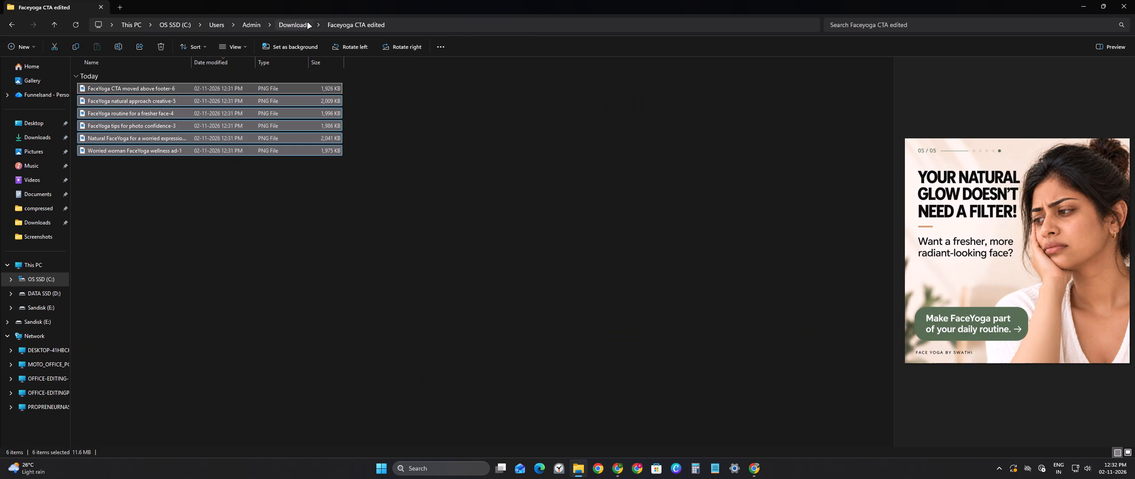
{"action": "right_click", "coordinate": [346, 106]}
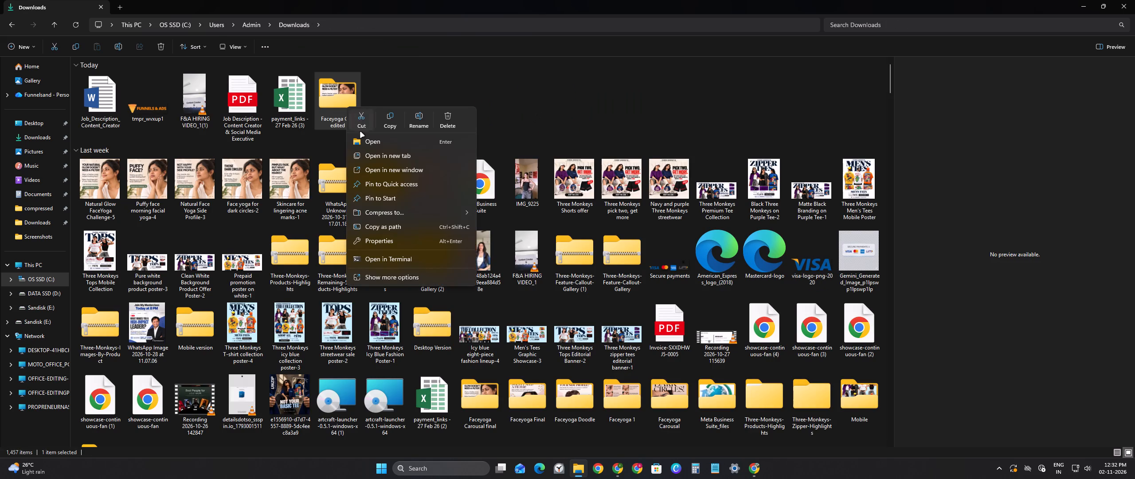
{"action": "left_click", "coordinate": [397, 212]}
{"action": "left_click", "coordinate": [517, 219]}
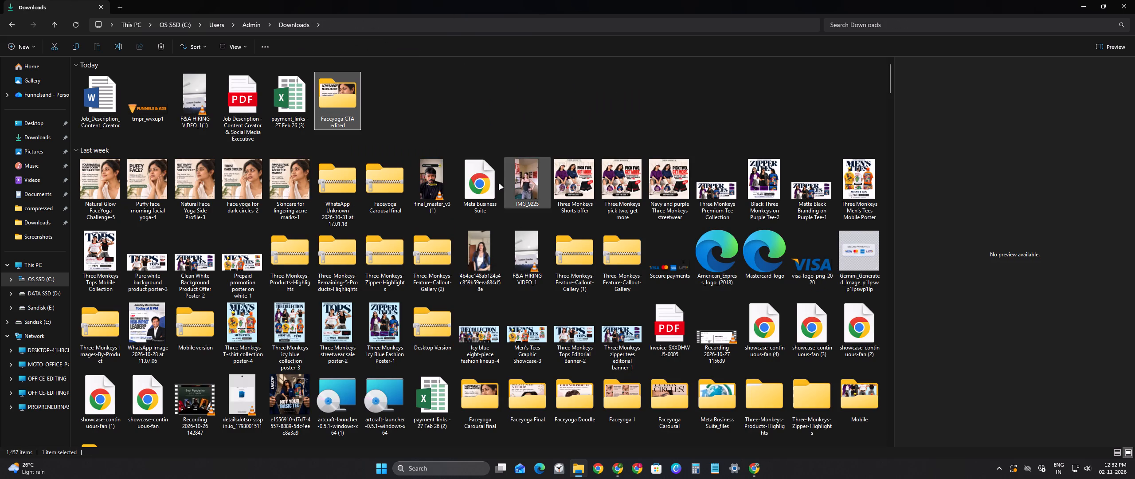
{"action": "left_click", "coordinate": [420, 114]}
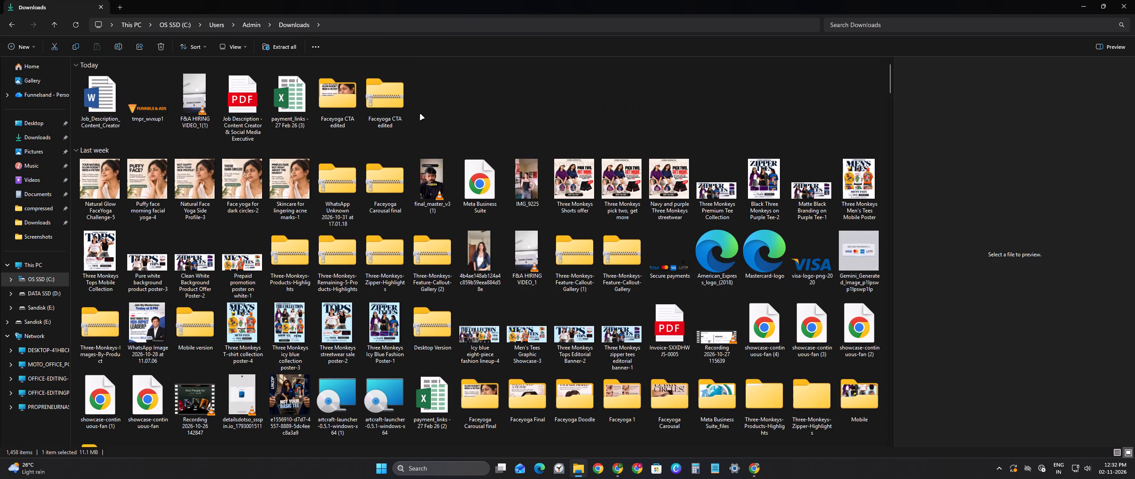
Select the "Faceyoga CTA edited" ZIP archive in Downloads and switch between File Explorer and the open Chrome windows.
{"action": "left_click", "coordinate": [389, 98]}
{"action": "key", "text": "alt+Tab"}
{"action": "key", "text": "alt+Tab"}
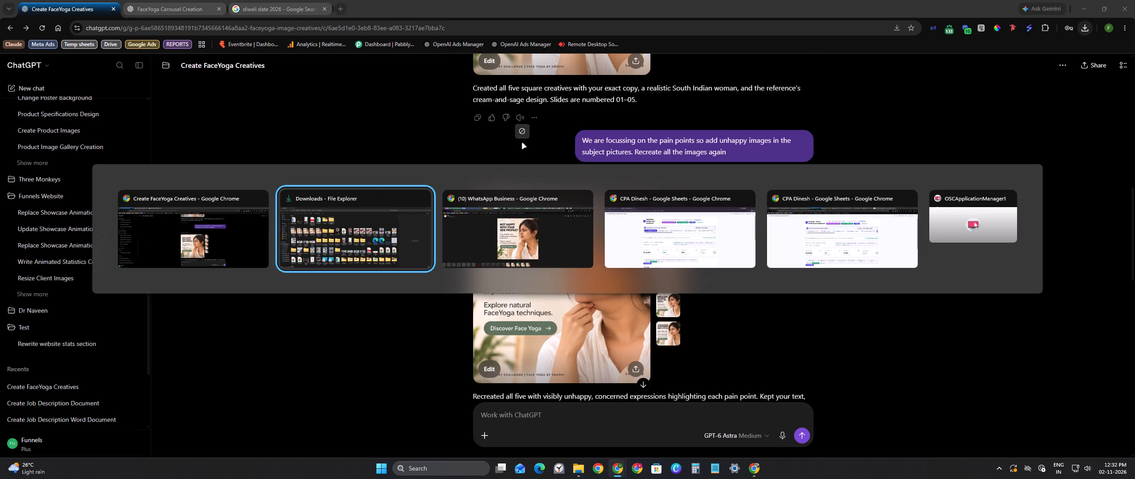
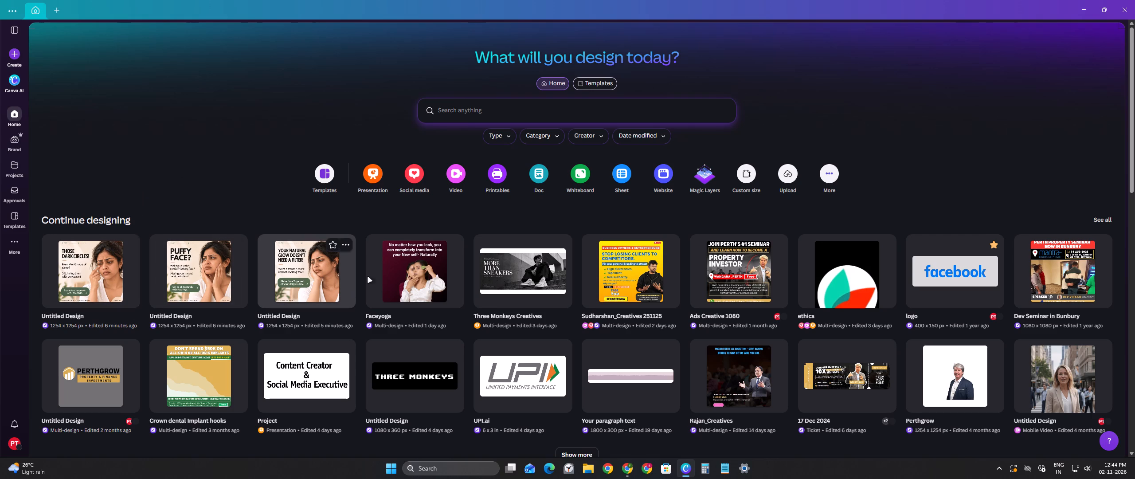
In Canva, open the "FaceYoga by Swathi — 5-Slide Carousel" folder from the projects.
{"action": "left_click", "coordinate": [4, 165]}
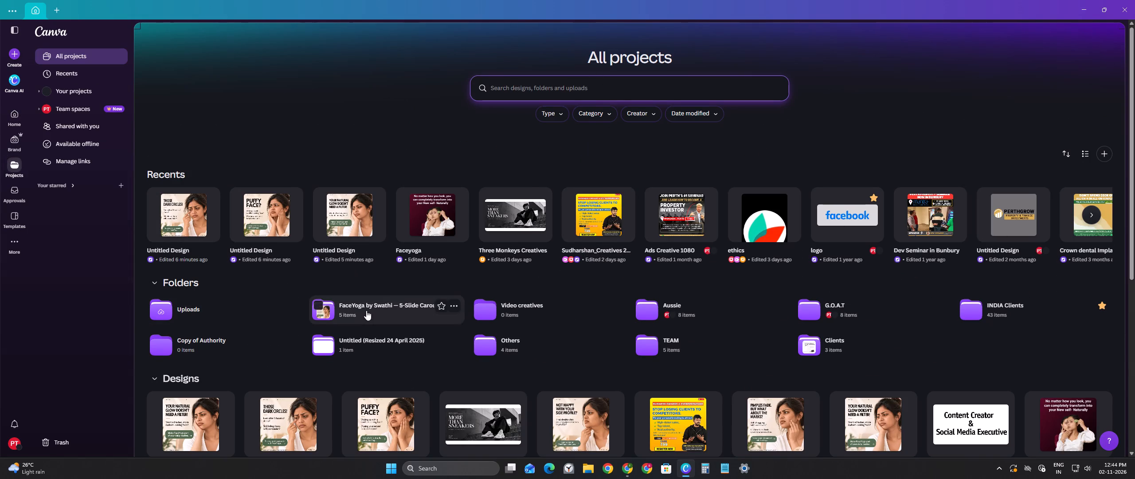
{"action": "left_click", "coordinate": [366, 310]}
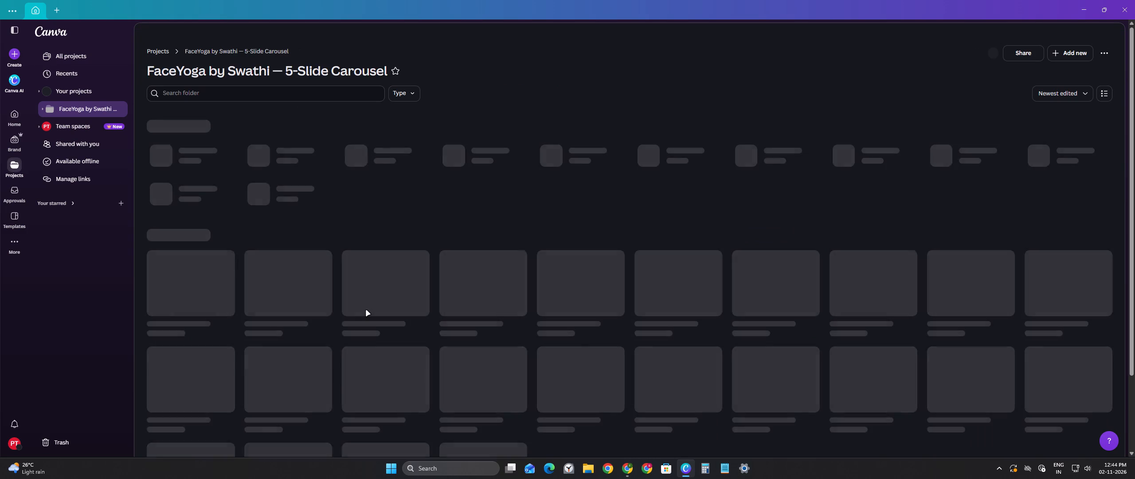
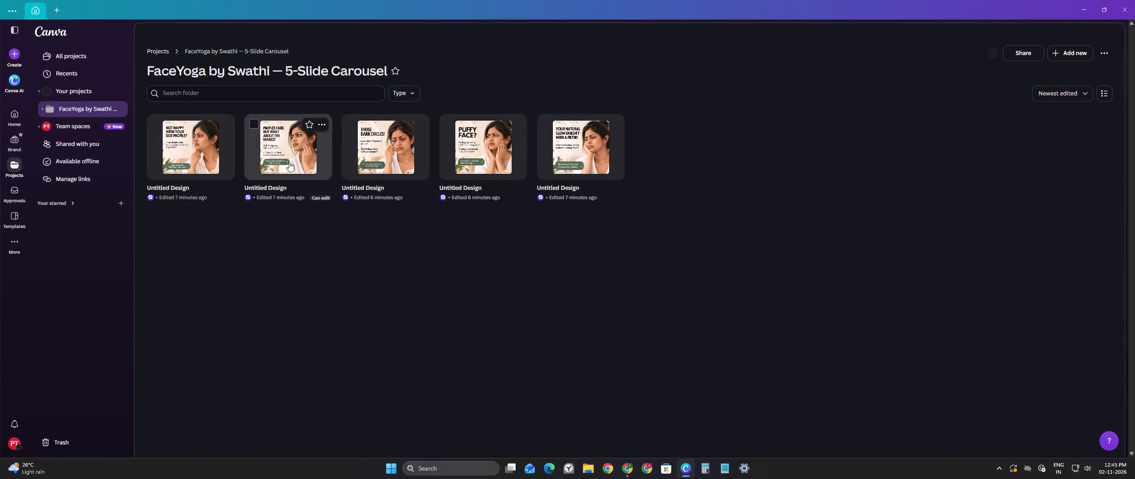
Open the "PUFFY FACE?" slide design from the carousel folder for editing.
{"action": "left_click", "coordinate": [473, 153]}
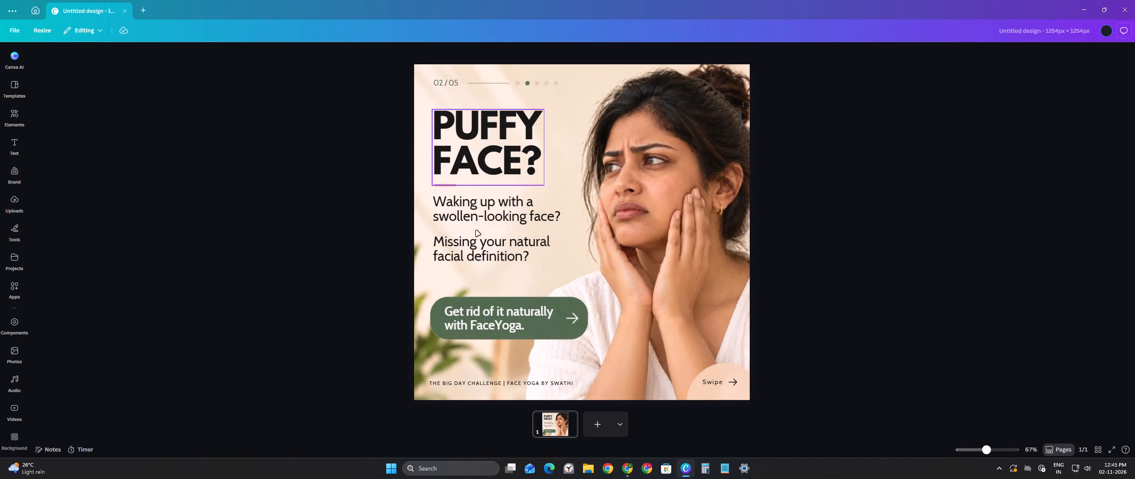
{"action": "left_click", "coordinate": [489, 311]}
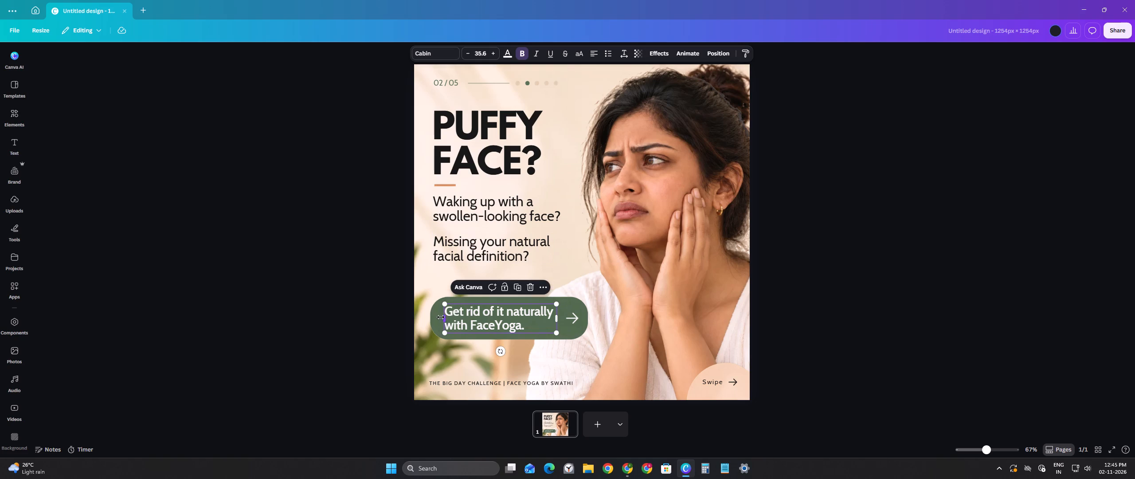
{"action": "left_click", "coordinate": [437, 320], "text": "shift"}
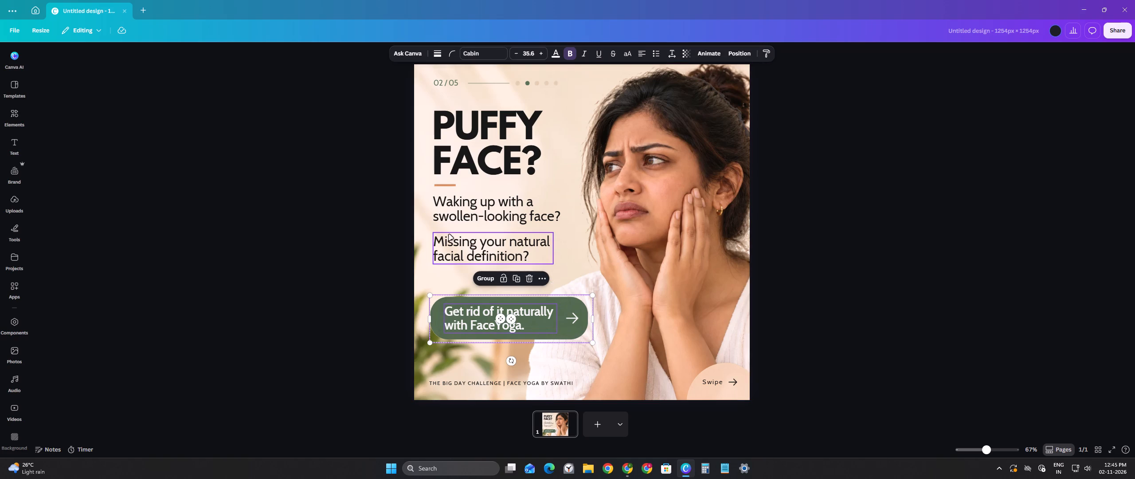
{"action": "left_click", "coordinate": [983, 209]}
Nudge the "Waking up with a swollen-looking face?" and "Missing your natural facial definition?" texts slightly down together, closer to the green call-to-action.
{"action": "left_click", "coordinate": [498, 218]}
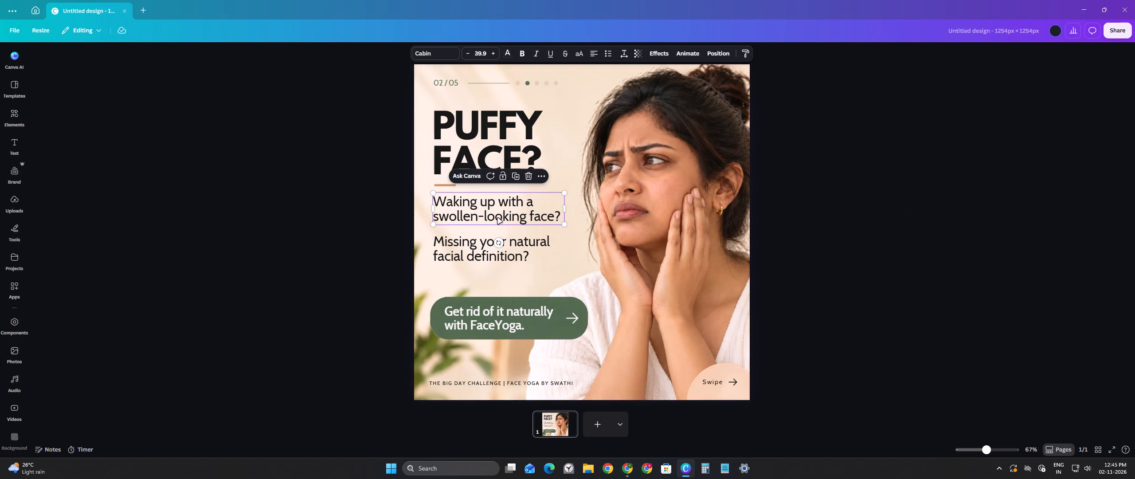
{"action": "left_click", "coordinate": [450, 244], "text": "shift"}
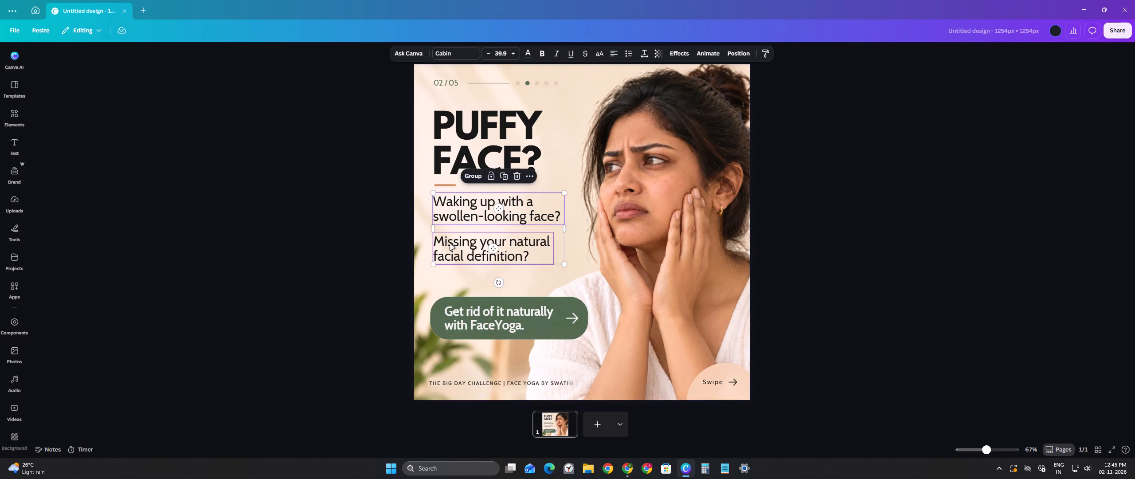
{"action": "key", "text": "Down"}
{"action": "key", "text": "Down"}
{"action": "key", "text": "Down"}
{"action": "key", "text": "Down"}
{"action": "key", "text": "Down"}
{"action": "key", "text": "Down"}
{"action": "key", "text": "Down"}
{"action": "key", "text": "Down"}
{"action": "key", "text": "Down"}
{"action": "key", "text": "Down"}
{"action": "key", "text": "Down"}
{"action": "key", "text": "Down"}
{"action": "key", "text": "Down"}
{"action": "key", "text": "Down"}
{"action": "key", "text": "Down"}
{"action": "key", "text": "Down"}
{"action": "key", "text": "Down"}
{"action": "key", "text": "Down"}
{"action": "key", "text": "Down"}
{"action": "key", "text": "Down"}
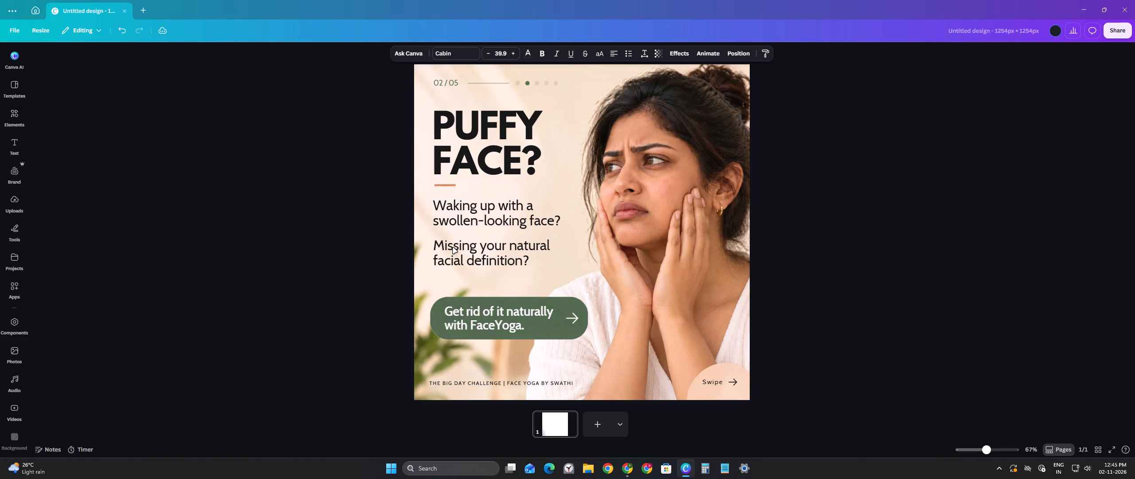
{"action": "key", "text": "Down"}
{"action": "key", "text": "Down"}
{"action": "key", "text": "Down"}
{"action": "key", "text": "Down"}
{"action": "key", "text": "Down"}
{"action": "key", "text": "Down"}
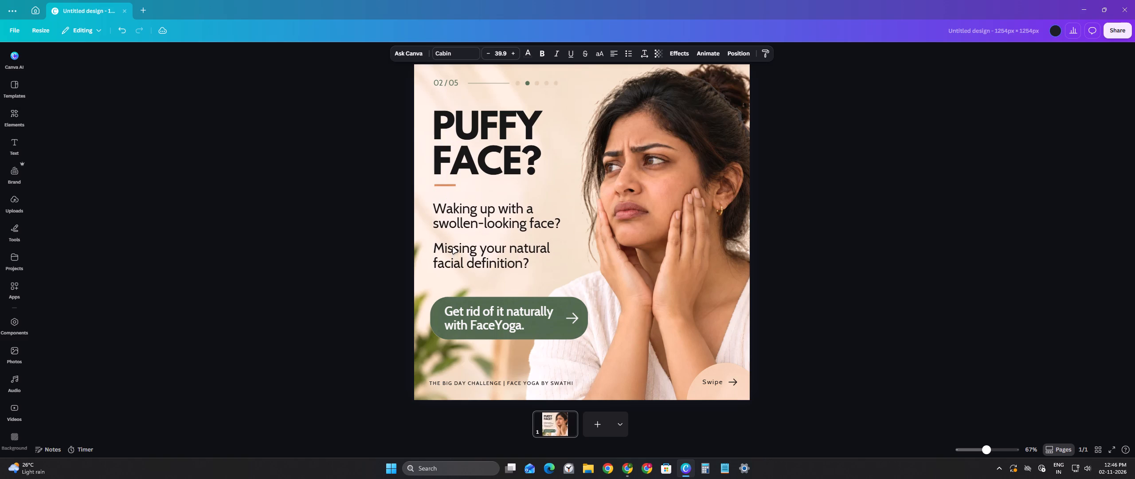
{"action": "left_click", "coordinate": [653, 173]}
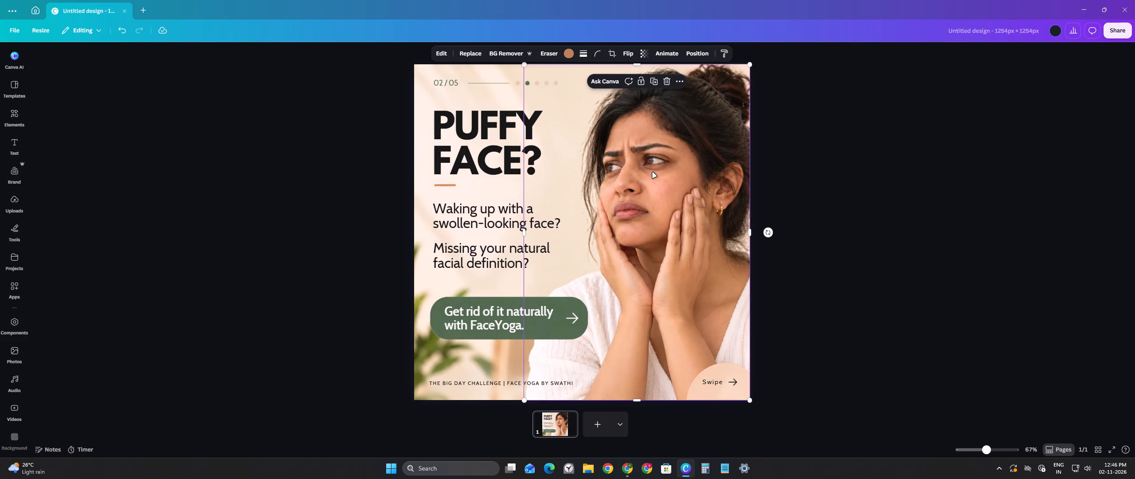
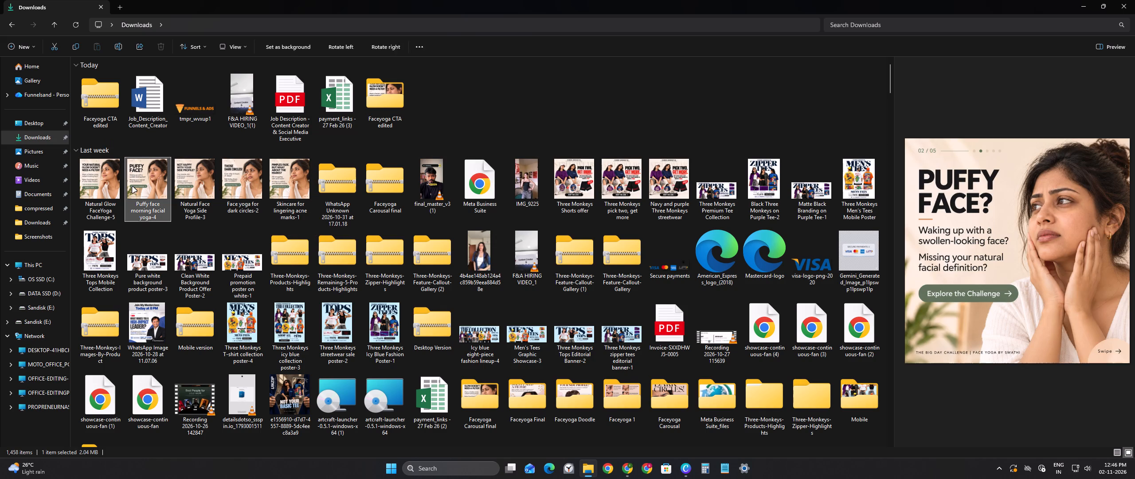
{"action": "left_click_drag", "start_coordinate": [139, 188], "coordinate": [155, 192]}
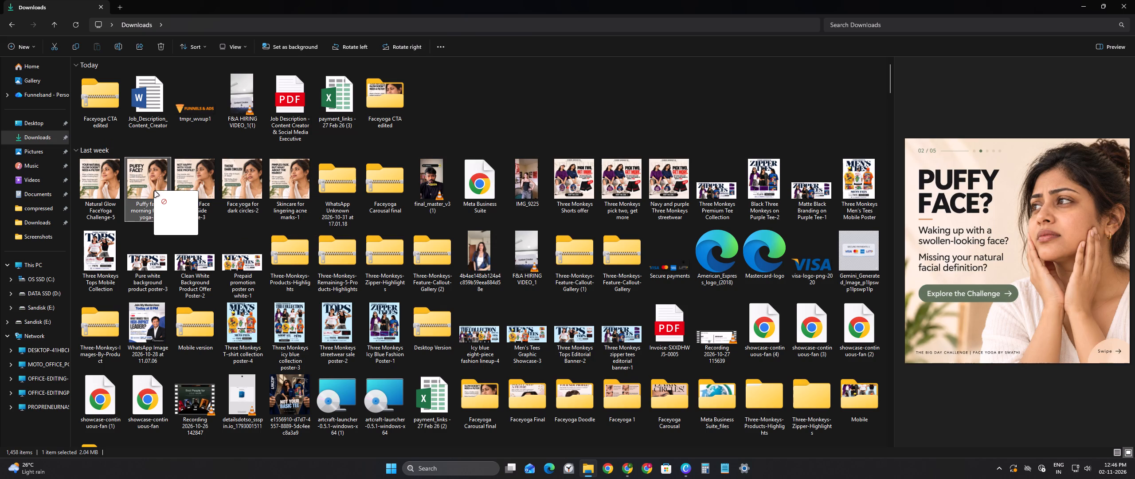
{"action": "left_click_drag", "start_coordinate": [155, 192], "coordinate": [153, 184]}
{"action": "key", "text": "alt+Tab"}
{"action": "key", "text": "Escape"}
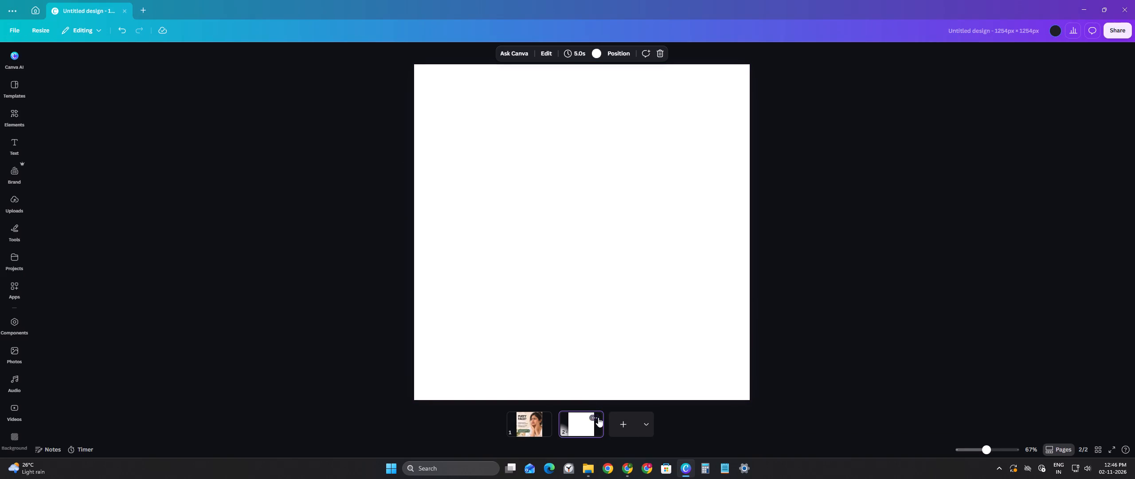
Delete the blank second page from the "PUFFY FACE?" slide design.
{"action": "left_click", "coordinate": [598, 417]}
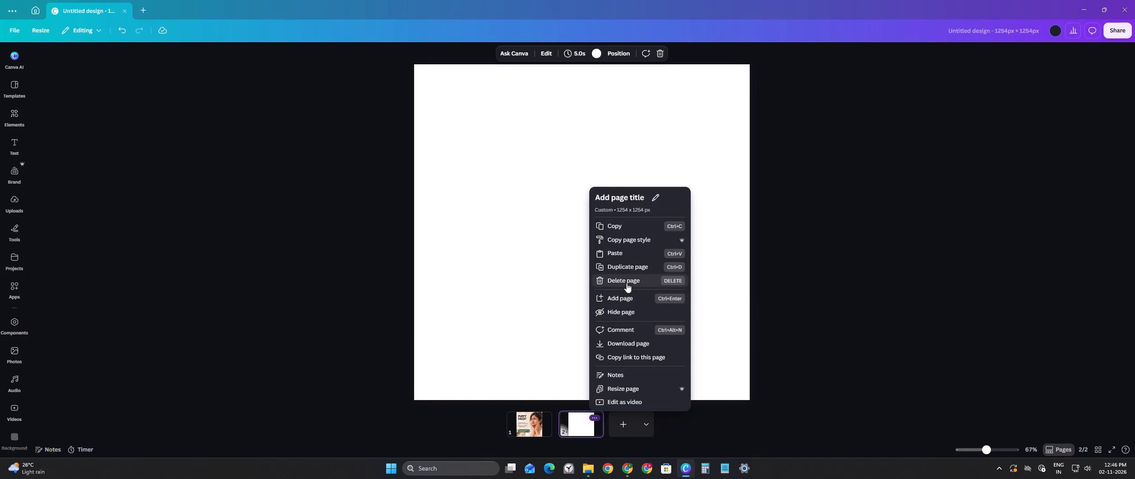
{"action": "left_click", "coordinate": [626, 283]}
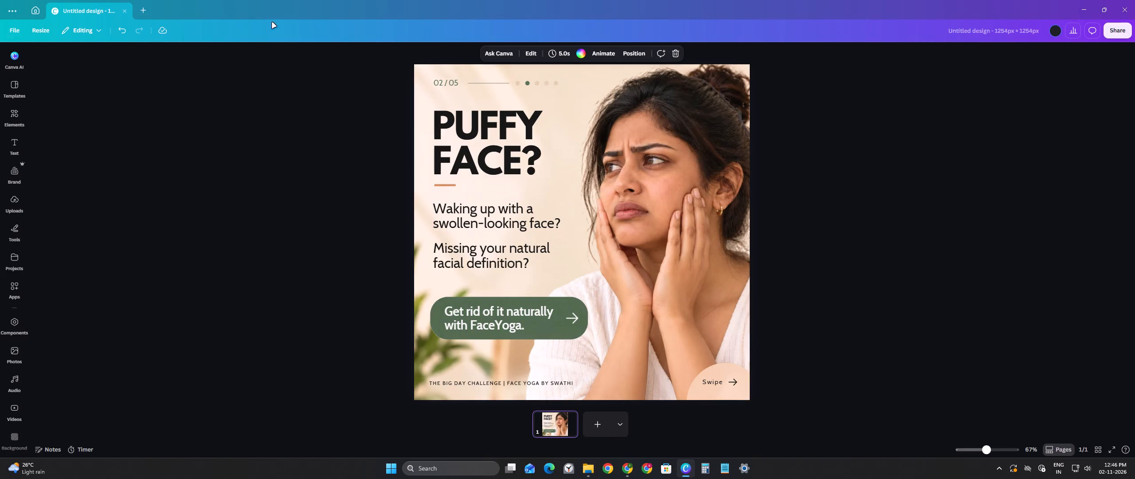
{"action": "key", "text": "Escape"}
Open the "PIMPLES FADE. BUT WHAT ABOUT THE MARKS?" and "YOUR NATURAL GLOW DOESN'T NEED A FILTER!" slide designs from the carousel folder.
{"action": "left_click", "coordinate": [28, 12]}
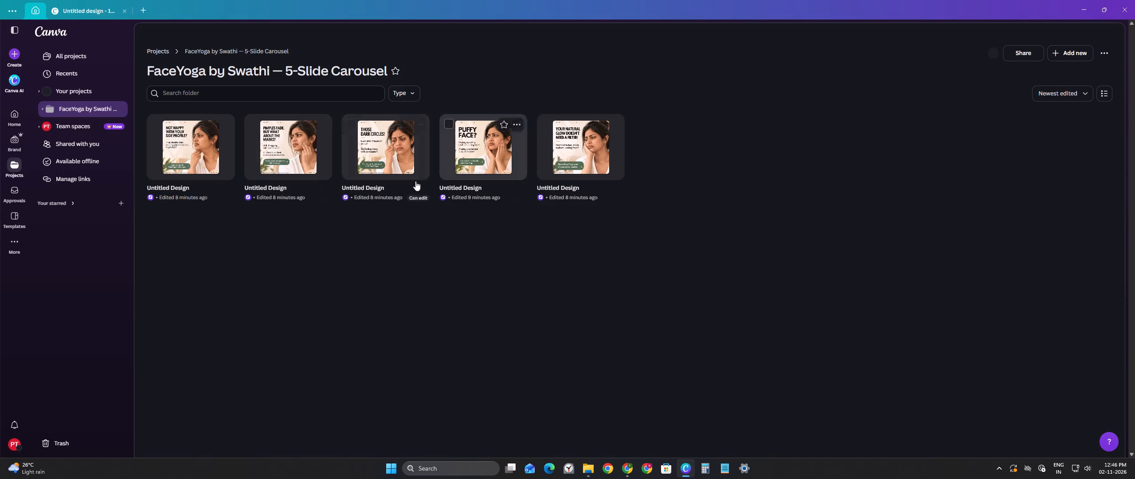
{"action": "key", "text": "alt+Tab"}
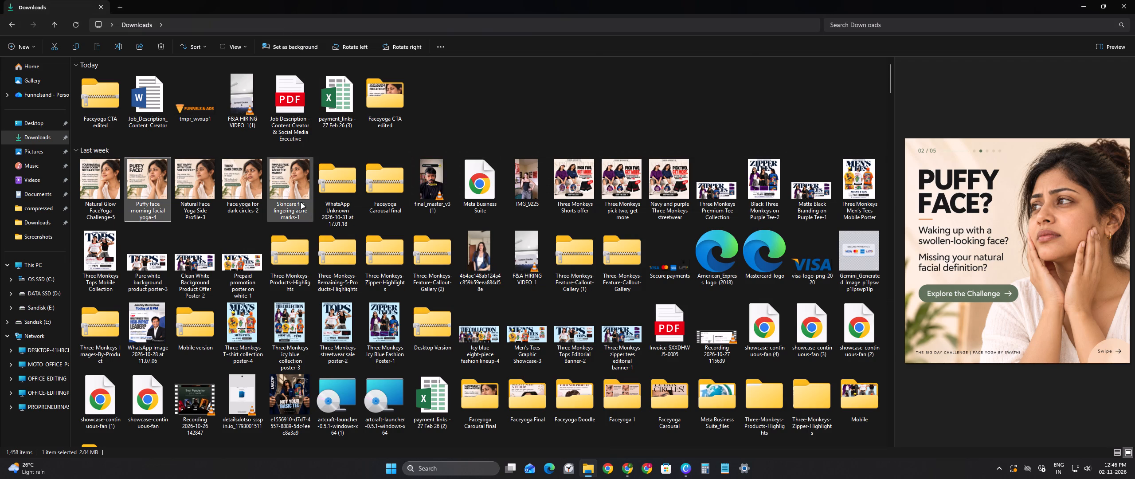
{"action": "key", "text": "alt+Tab"}
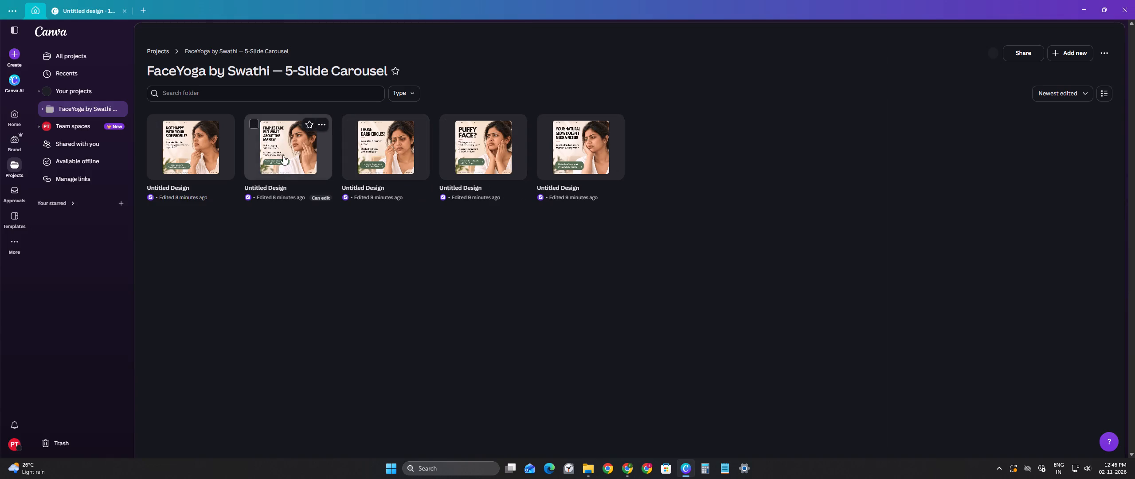
{"action": "left_click", "coordinate": [283, 153]}
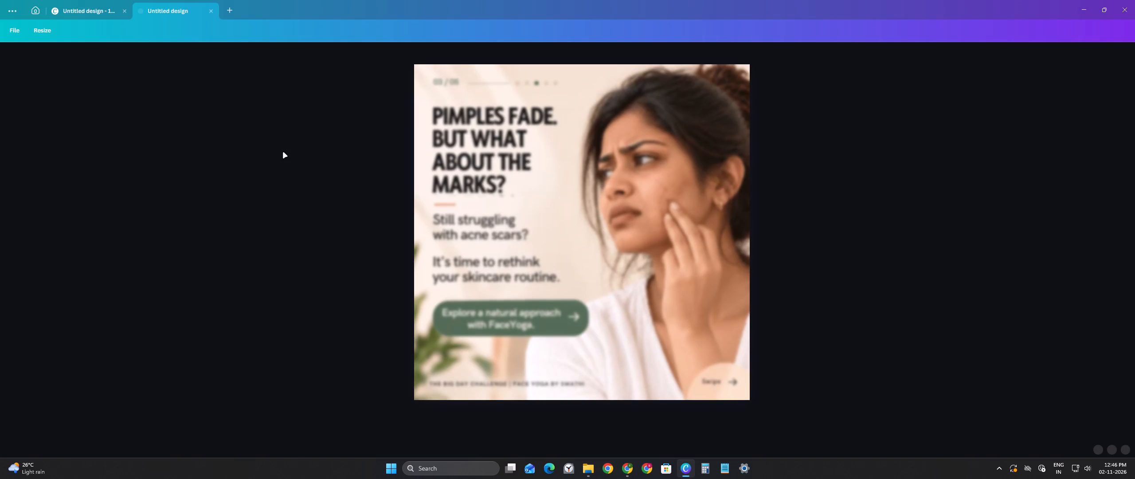
{"action": "left_click", "coordinate": [94, 9]}
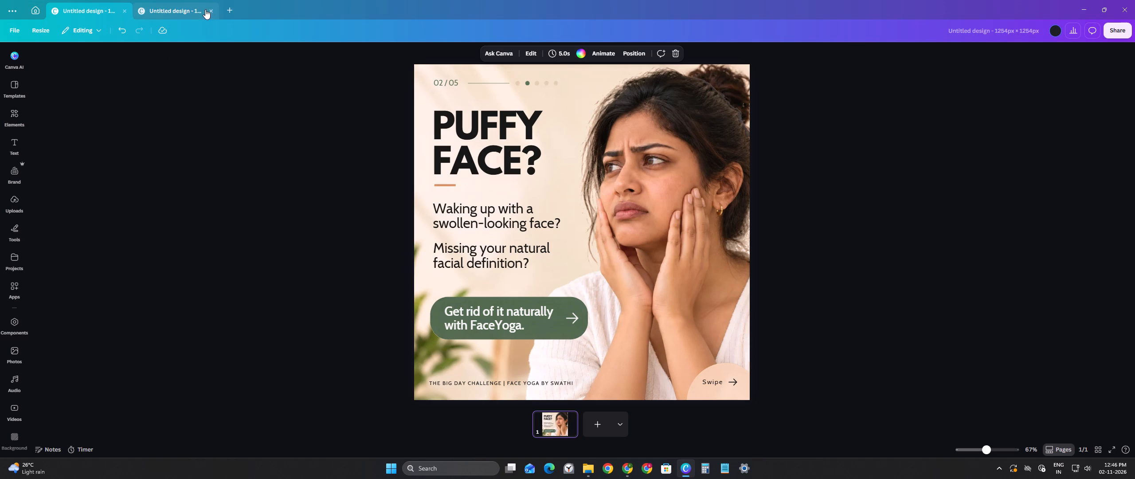
{"action": "left_click", "coordinate": [36, 8]}
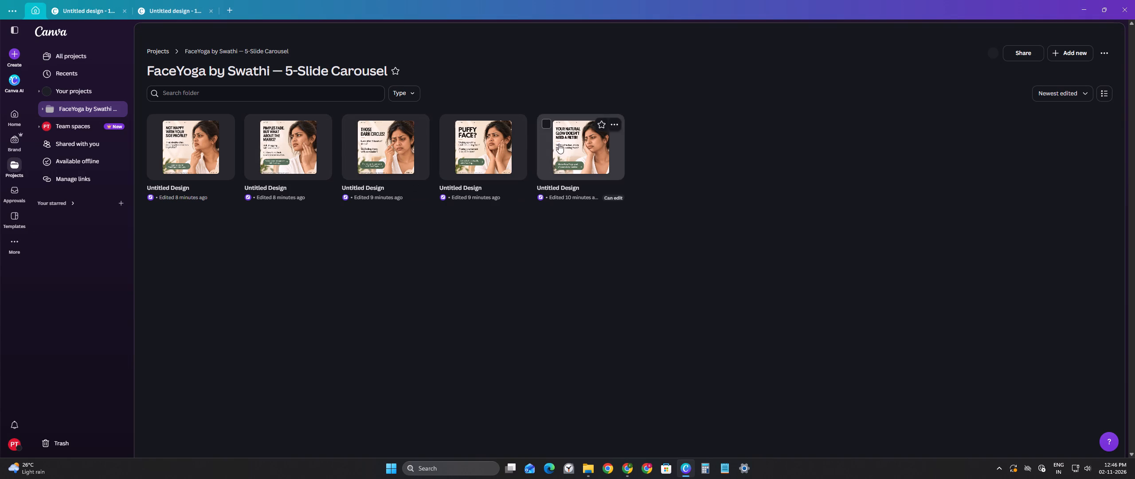
{"action": "left_click", "coordinate": [573, 157]}
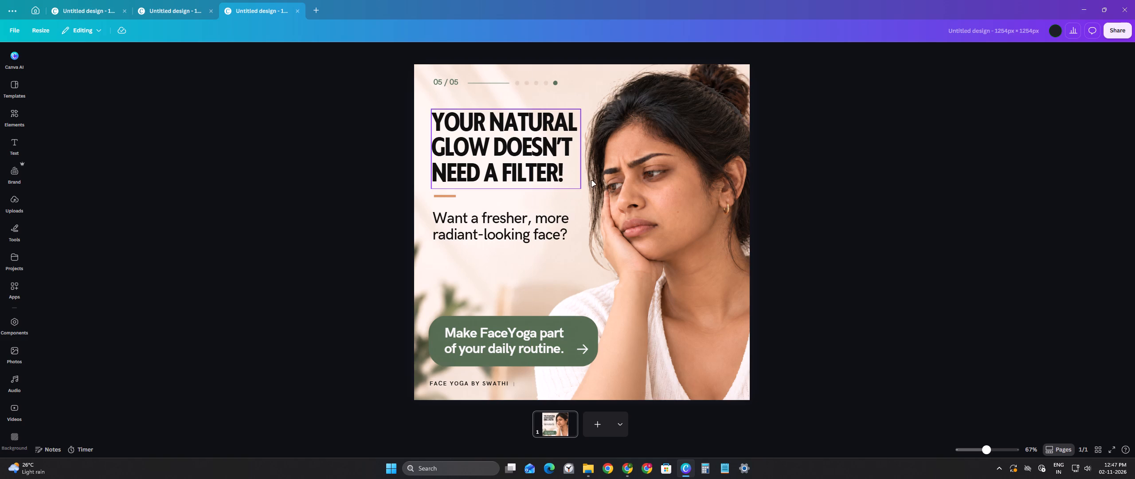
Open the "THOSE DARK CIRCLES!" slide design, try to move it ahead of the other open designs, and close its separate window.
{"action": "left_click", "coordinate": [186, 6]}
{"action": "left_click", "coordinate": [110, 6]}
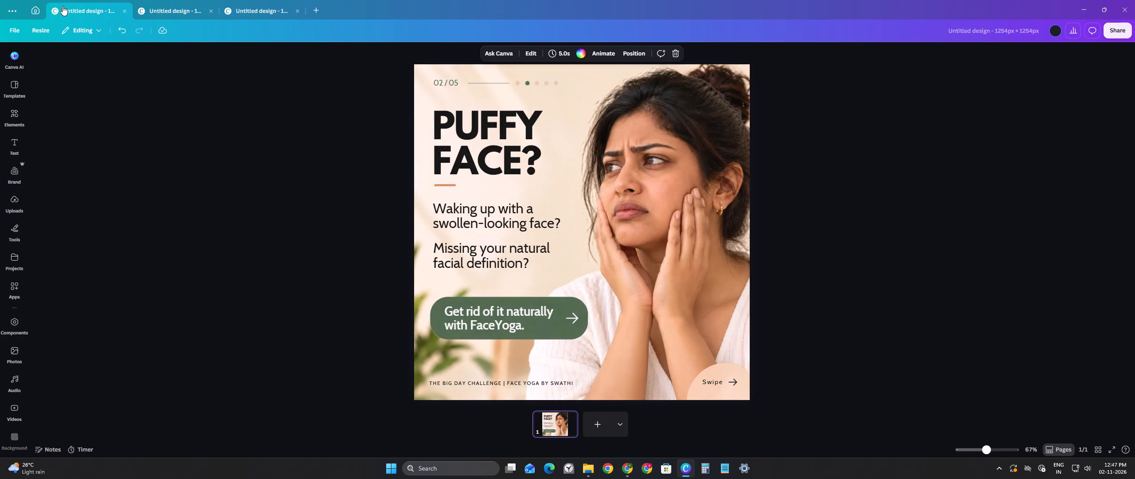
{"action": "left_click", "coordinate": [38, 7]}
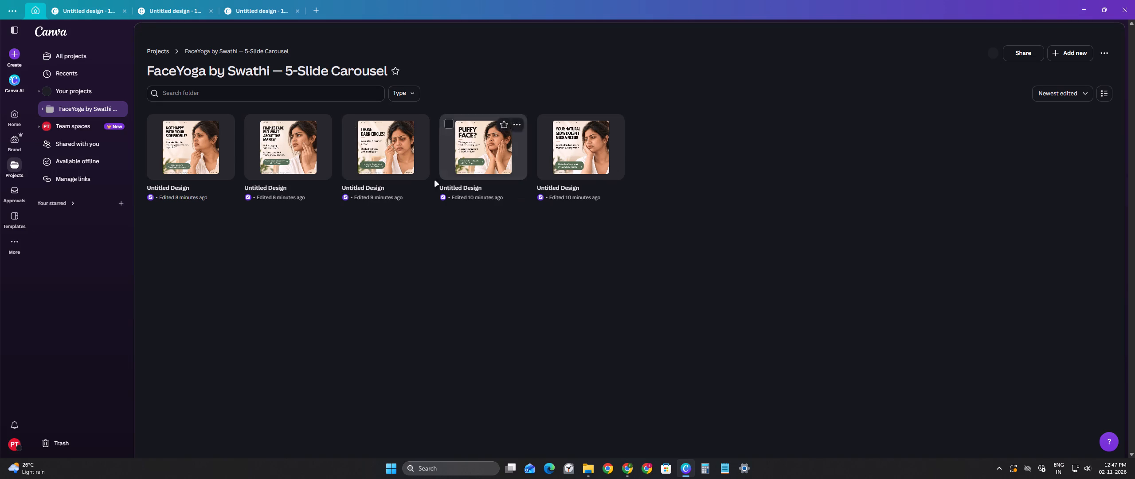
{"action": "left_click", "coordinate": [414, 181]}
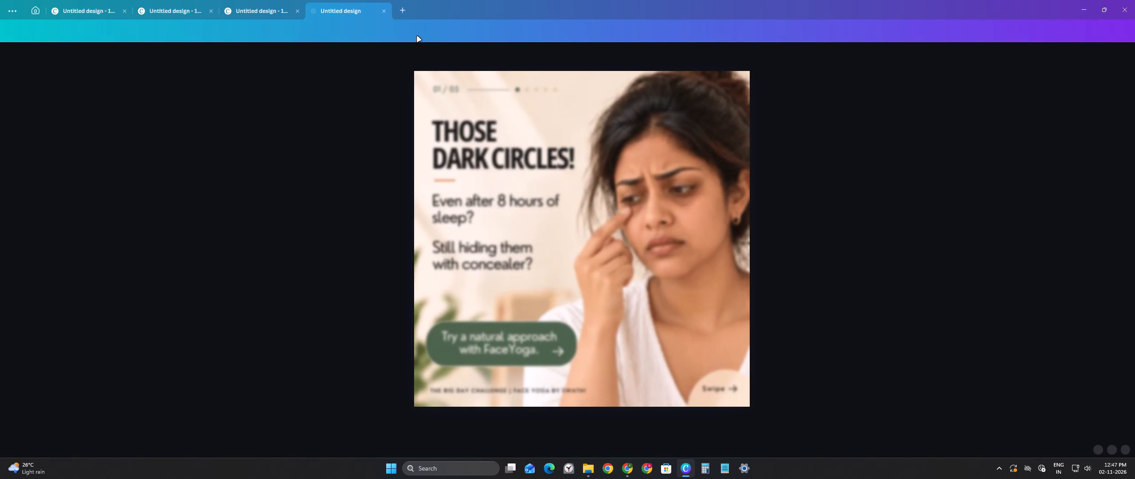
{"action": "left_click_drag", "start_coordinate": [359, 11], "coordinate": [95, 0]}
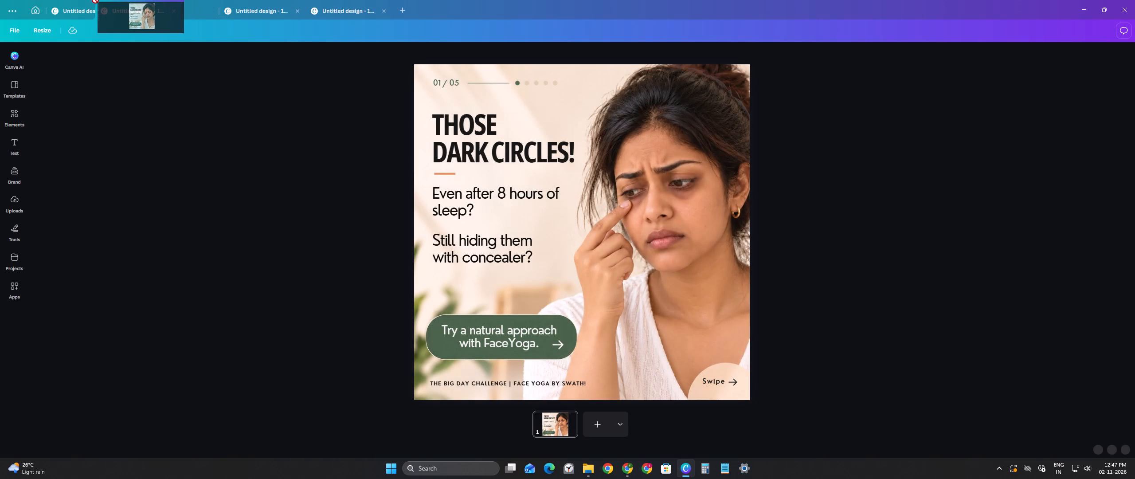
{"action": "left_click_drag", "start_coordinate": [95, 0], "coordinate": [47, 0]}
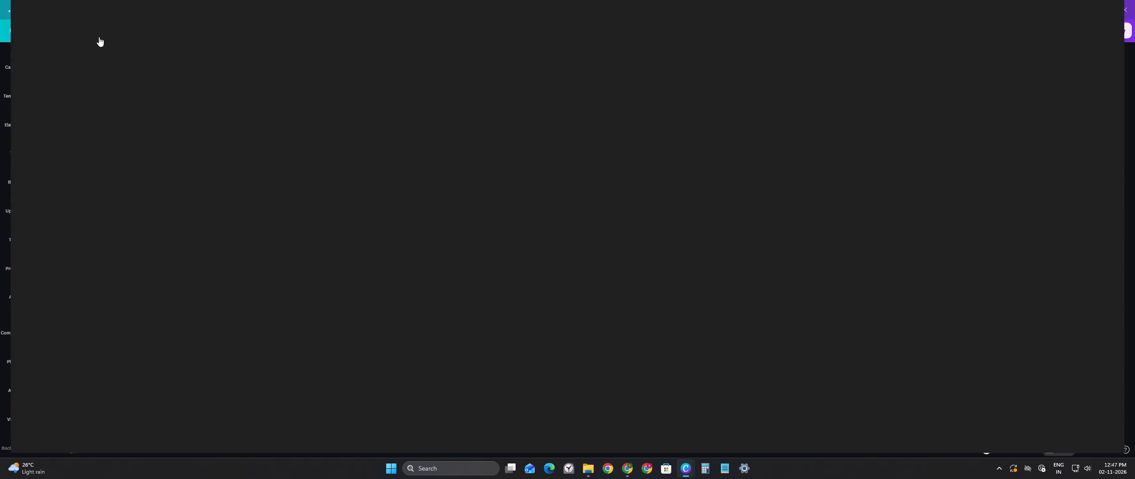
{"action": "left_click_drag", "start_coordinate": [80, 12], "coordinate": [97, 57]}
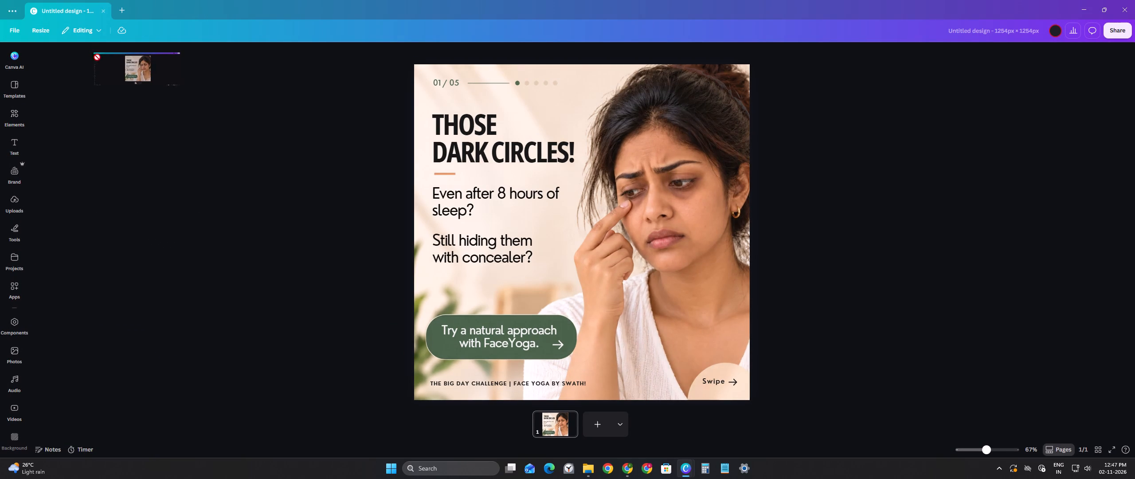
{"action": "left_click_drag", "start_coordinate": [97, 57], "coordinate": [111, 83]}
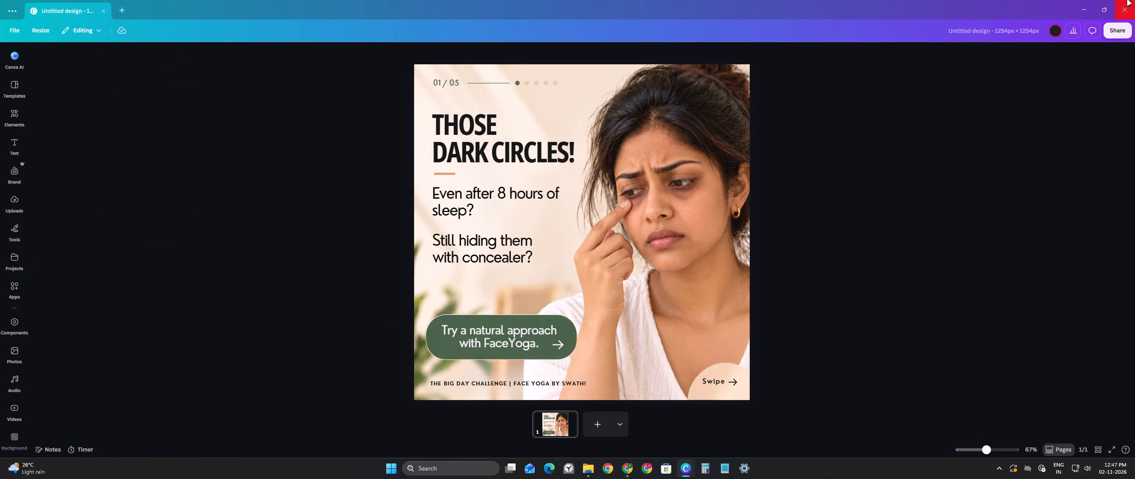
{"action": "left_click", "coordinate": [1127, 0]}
Open the "THOSE DARK CIRCLES!" slide design from the carousel folder and place it first among the open designs.
{"action": "left_click", "coordinate": [87, 12]}
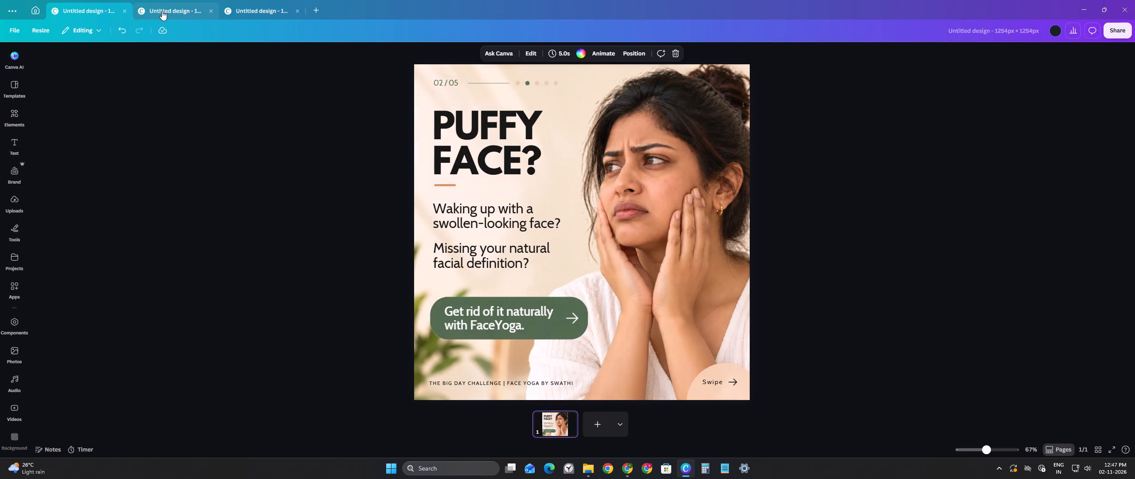
{"action": "left_click", "coordinate": [162, 11]}
{"action": "left_click", "coordinate": [254, 14]}
{"action": "left_click", "coordinate": [37, 15]}
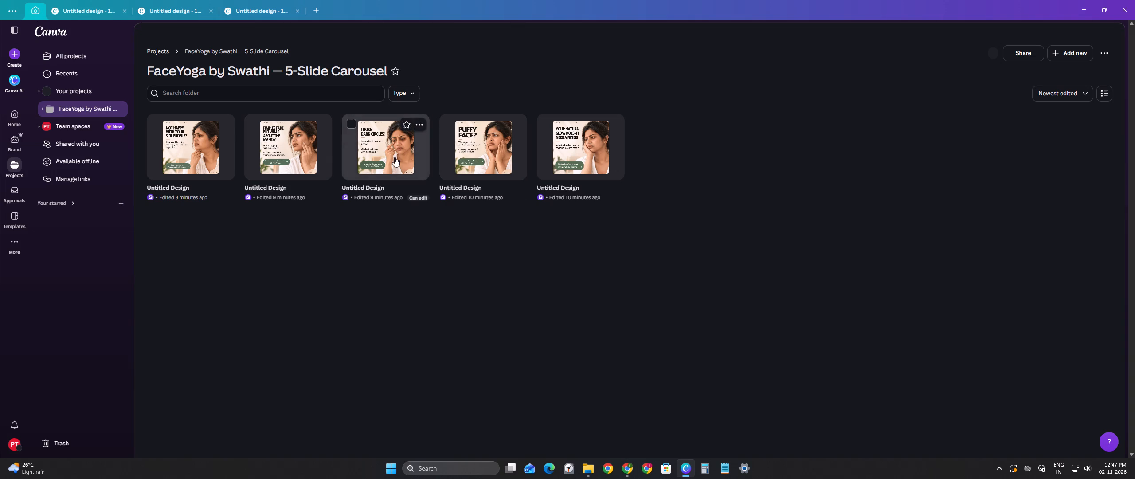
{"action": "left_click", "coordinate": [395, 157]}
{"action": "left_click_drag", "start_coordinate": [351, 8], "coordinate": [147, 8]}
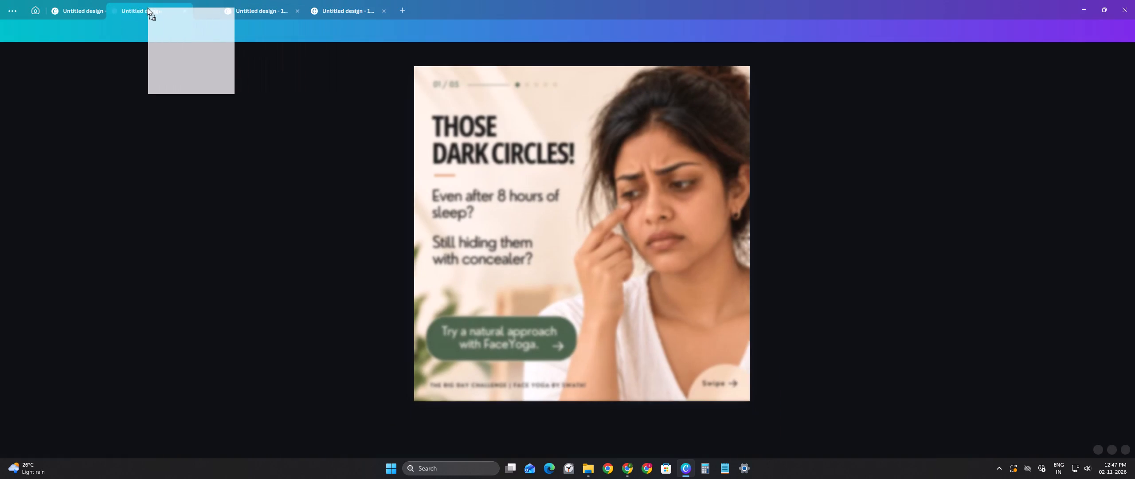
{"action": "left_click_drag", "start_coordinate": [147, 8], "coordinate": [96, 6]}
Open the "NOT HAPPY WITH YOUR SIDE PROFILE?" slide design and place it fourth, just before the 05/05 slide.
{"action": "left_click", "coordinate": [167, 8]}
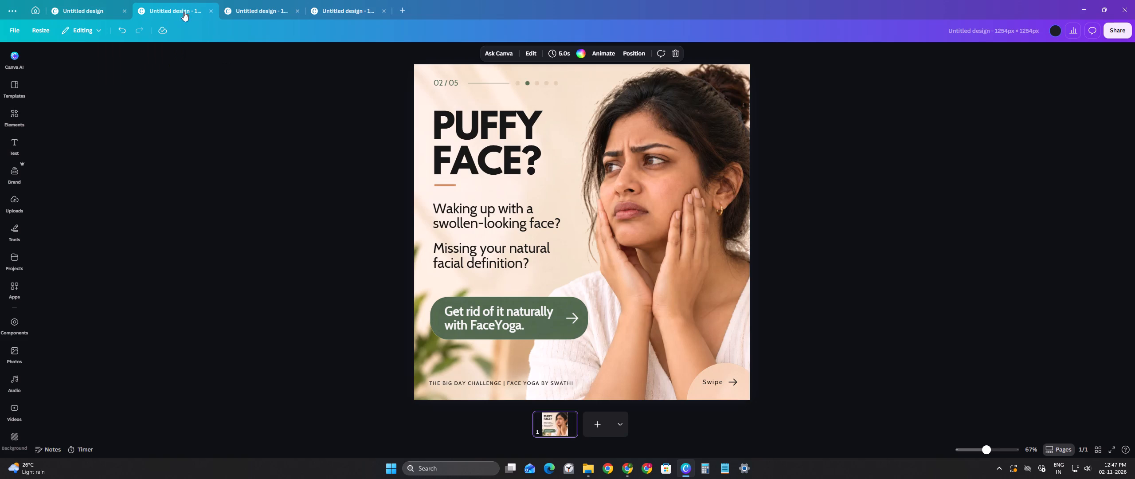
{"action": "left_click", "coordinate": [263, 15]}
{"action": "left_click", "coordinate": [336, 8]}
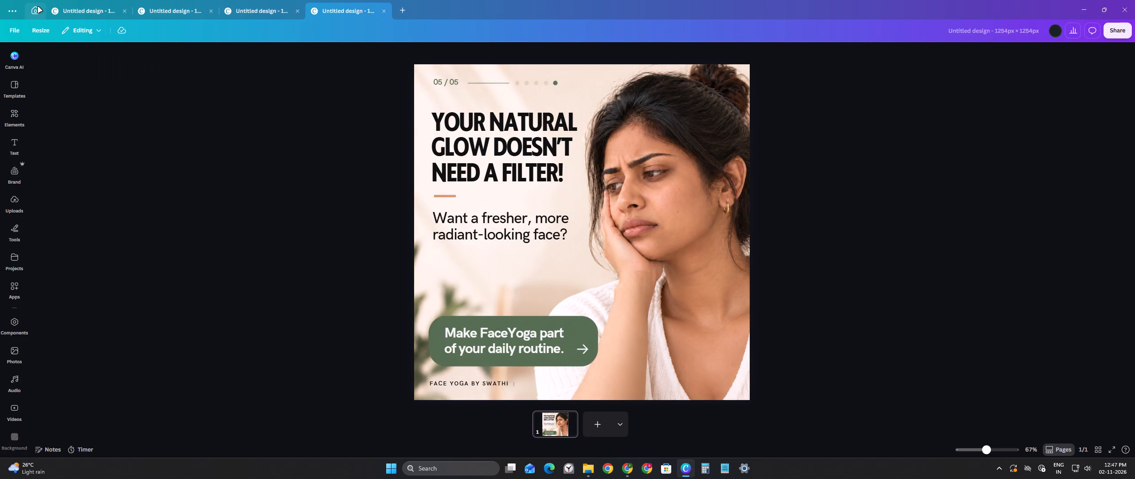
{"action": "left_click", "coordinate": [38, 7]}
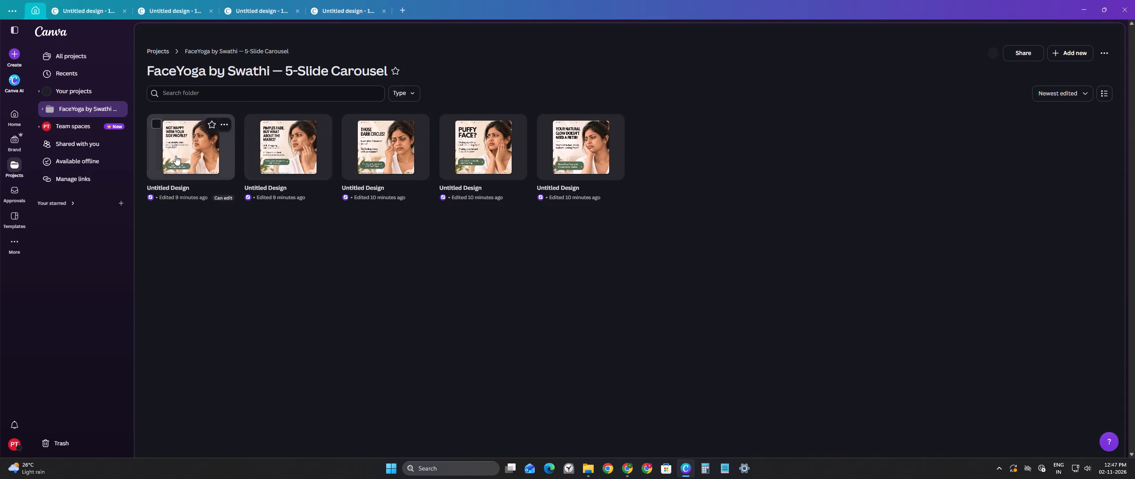
{"action": "left_click", "coordinate": [176, 156]}
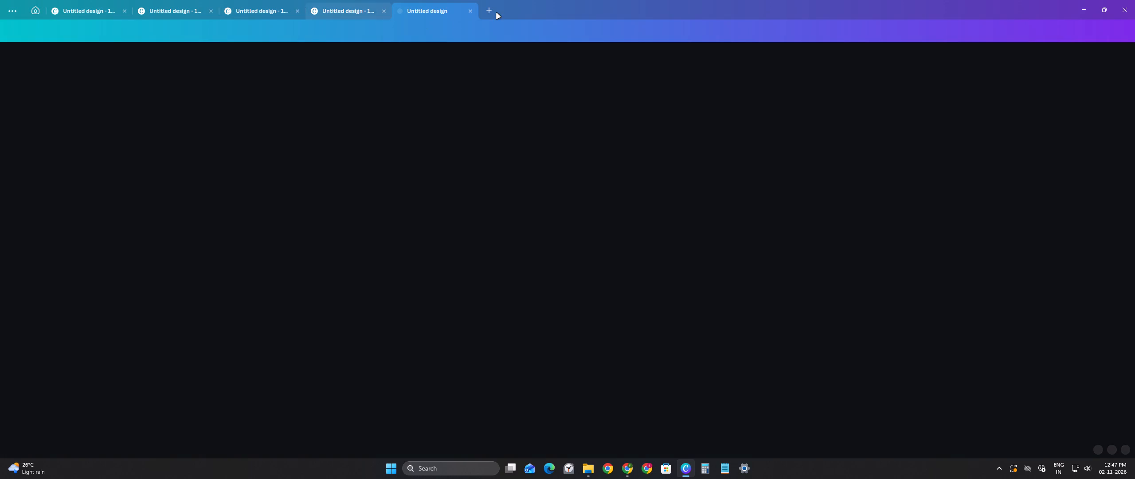
{"action": "left_click_drag", "start_coordinate": [420, 15], "coordinate": [373, 15]}
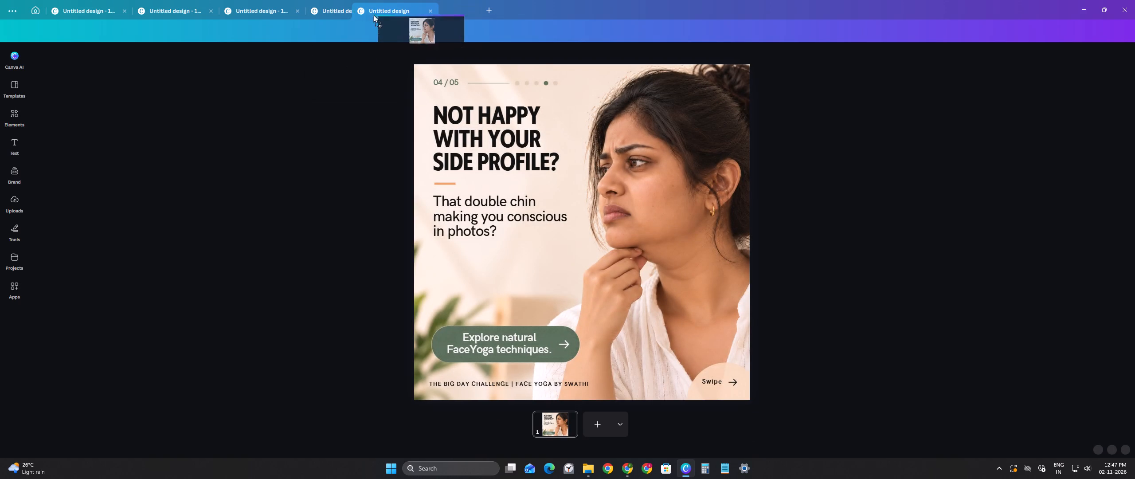
{"action": "left_click_drag", "start_coordinate": [373, 15], "coordinate": [352, 19]}
Check the order of the open slide designs, ending on the "THOSE DARK CIRCLES!" slide.
{"action": "left_click", "coordinate": [419, 12]}
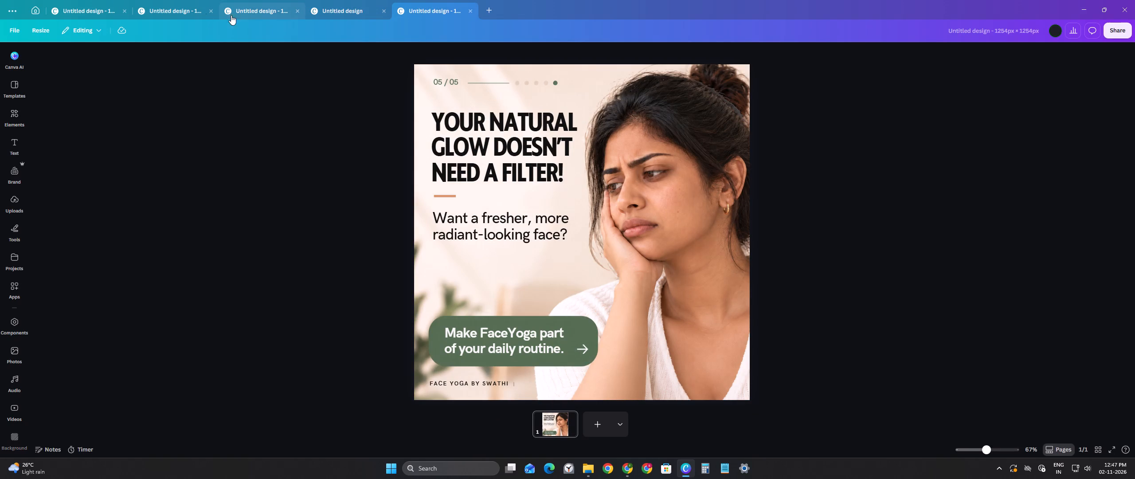
{"action": "left_click", "coordinate": [79, 0]}
{"action": "left_click", "coordinate": [90, 8]}
{"action": "left_click", "coordinate": [165, 1]}
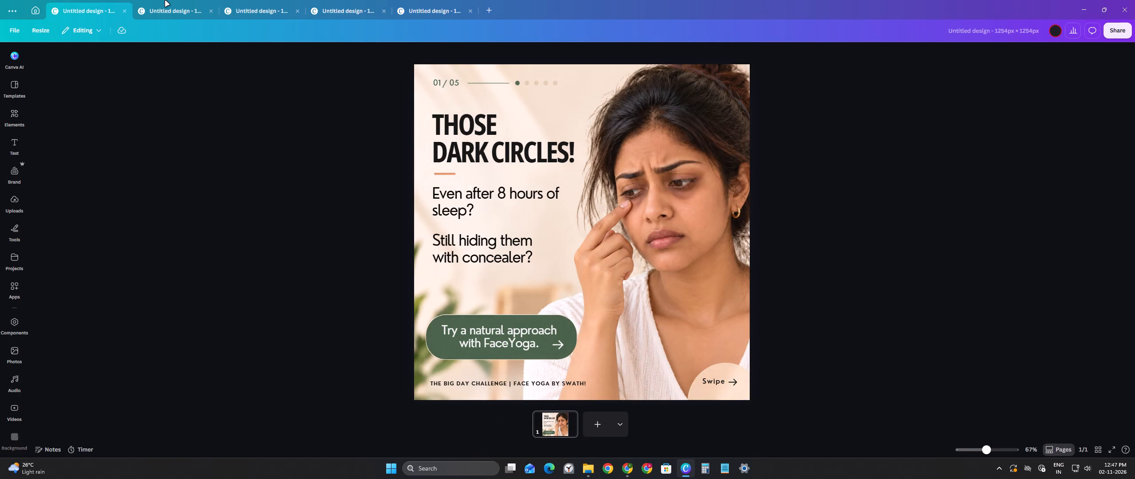
{"action": "left_click", "coordinate": [170, 17]}
{"action": "left_click", "coordinate": [267, 8]}
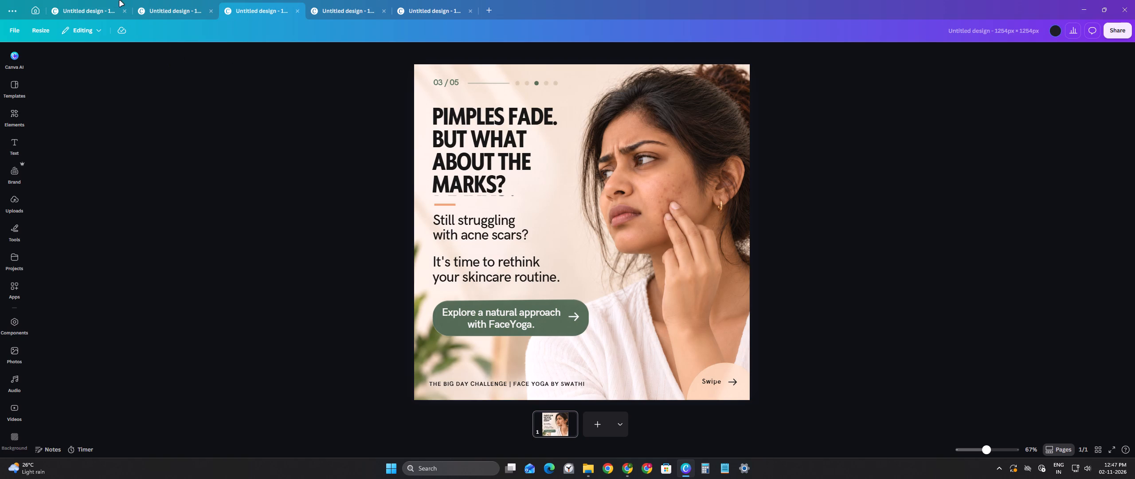
{"action": "left_click", "coordinate": [97, 10]}
Add a blank second page to the "THOSE DARK CIRCLES!" design and insert the "Face yoga for dark circles-2" image from Downloads.
{"action": "key", "text": "alt+Tab"}
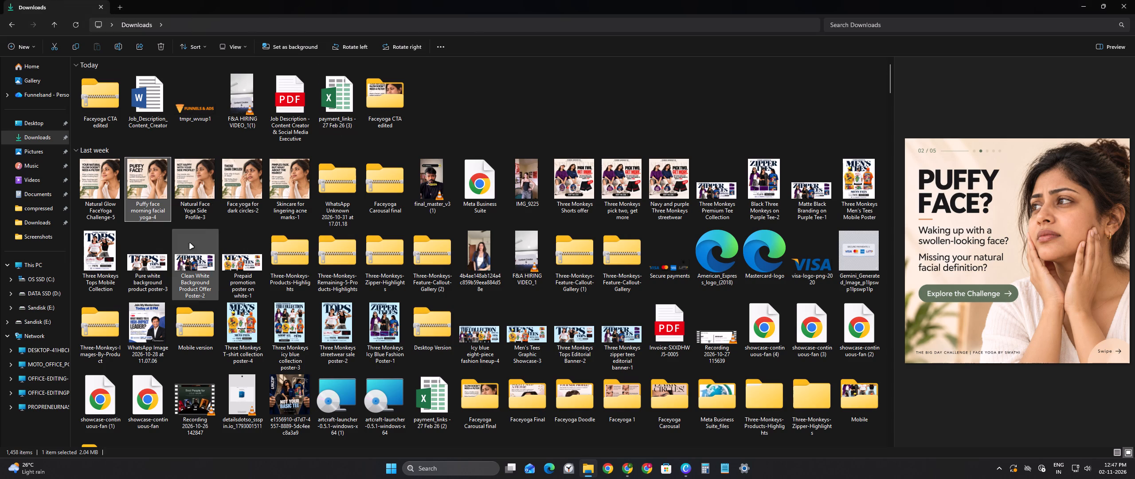
{"action": "key", "text": "alt+Tab"}
{"action": "left_click", "coordinate": [595, 428]}
{"action": "key", "text": "alt+Tab"}
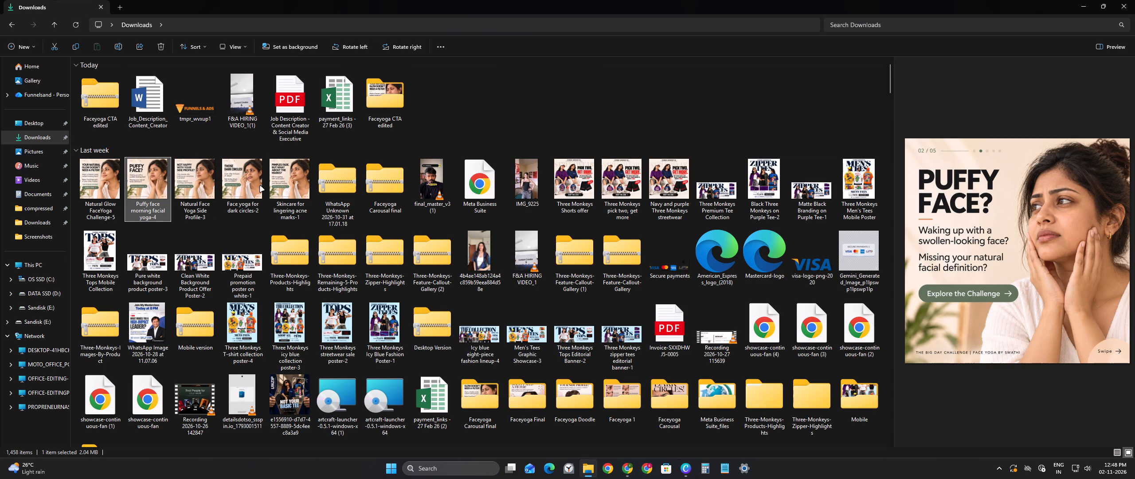
{"action": "left_click_drag", "start_coordinate": [243, 185], "coordinate": [635, 212]}
{"action": "key", "text": "alt+Tab"}
{"action": "left_click", "coordinate": [635, 212]}
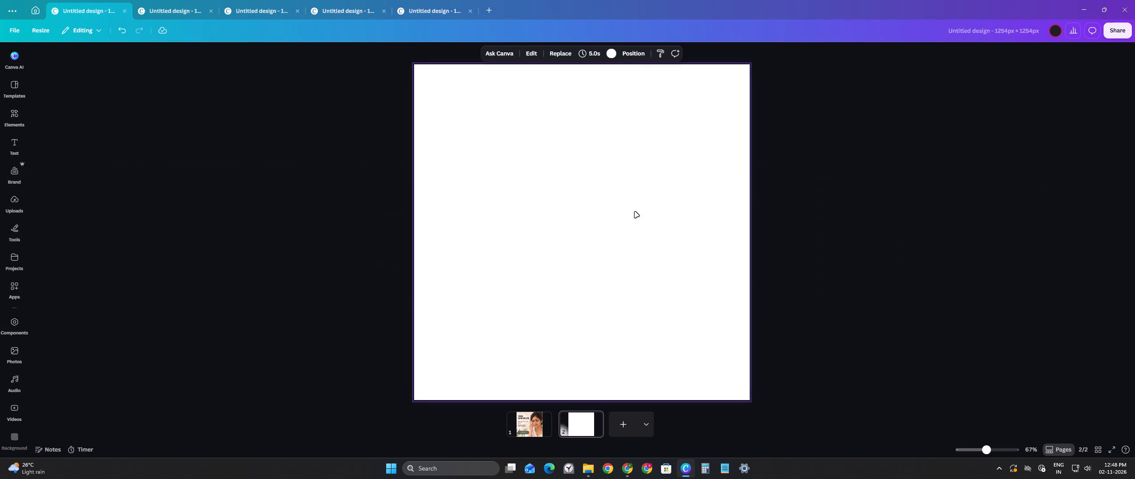
Align the inserted dark circles image with page 2's top-left corner and enlarge it to fill the whole page.
{"action": "left_click_drag", "start_coordinate": [534, 185], "coordinate": [480, 129]}
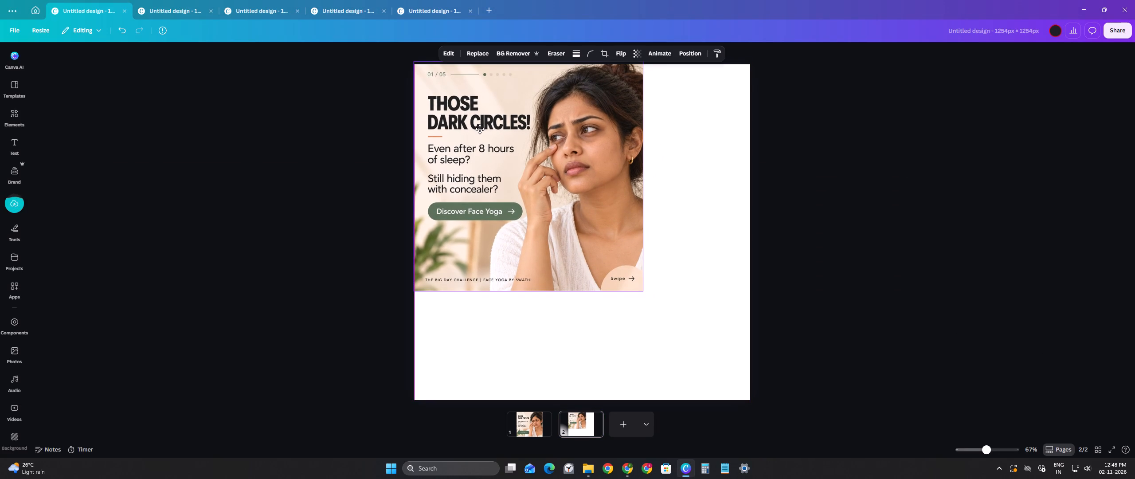
{"action": "left_click_drag", "start_coordinate": [480, 129], "coordinate": [480, 131]}
{"action": "left_click_drag", "start_coordinate": [641, 291], "coordinate": [683, 336]}
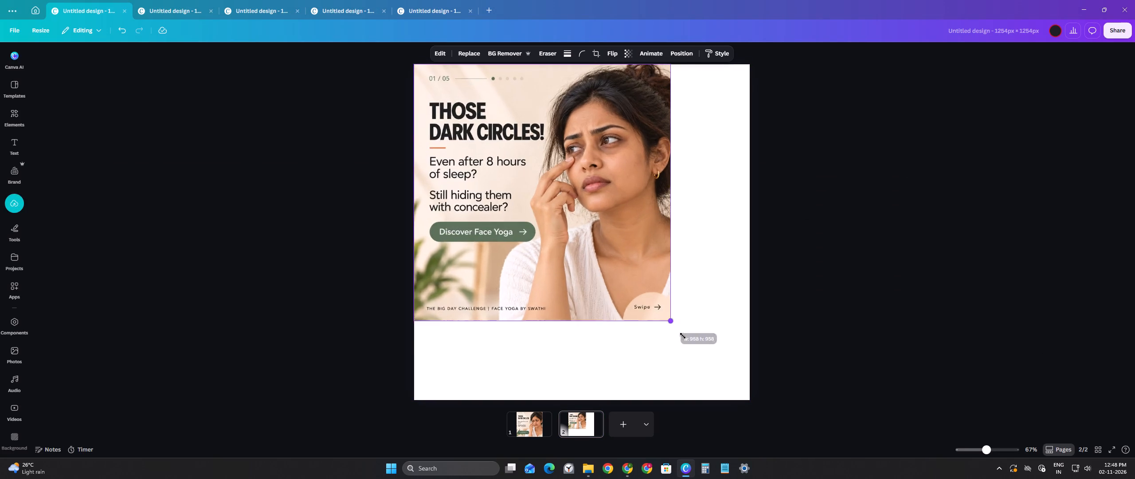
{"action": "left_click_drag", "start_coordinate": [683, 336], "coordinate": [749, 394]}
Split the full-page image on page 2 into editable layers with Magic Layers, and compare it with page 1.
{"action": "left_click", "coordinate": [438, 56]}
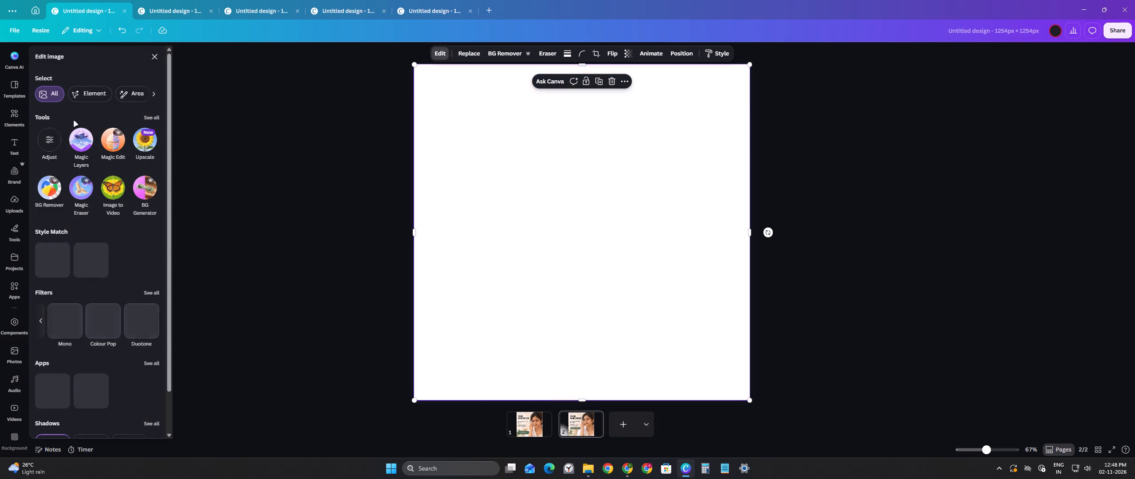
{"action": "left_click", "coordinate": [84, 138]}
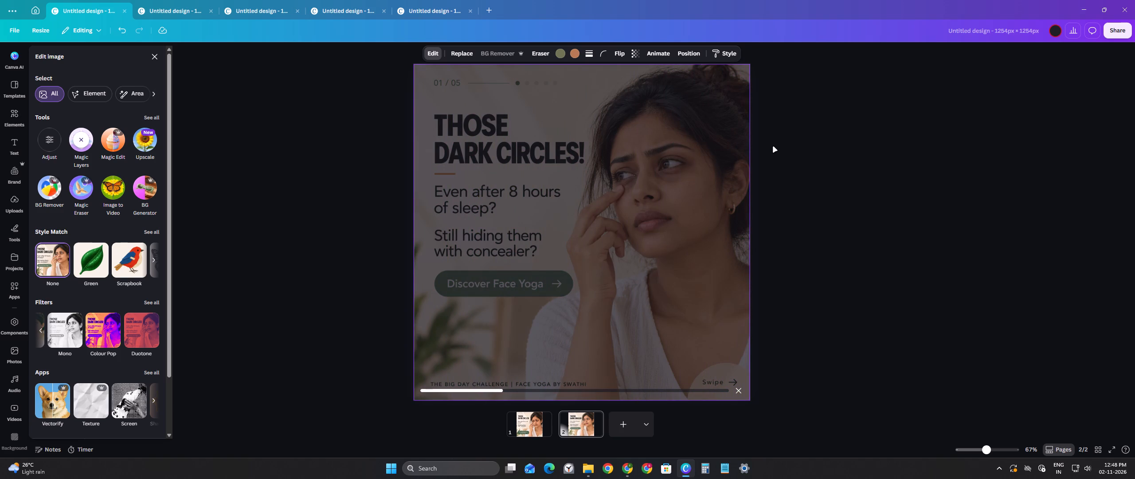
{"action": "left_click", "coordinate": [537, 434]}
{"action": "left_click", "coordinate": [580, 431]}
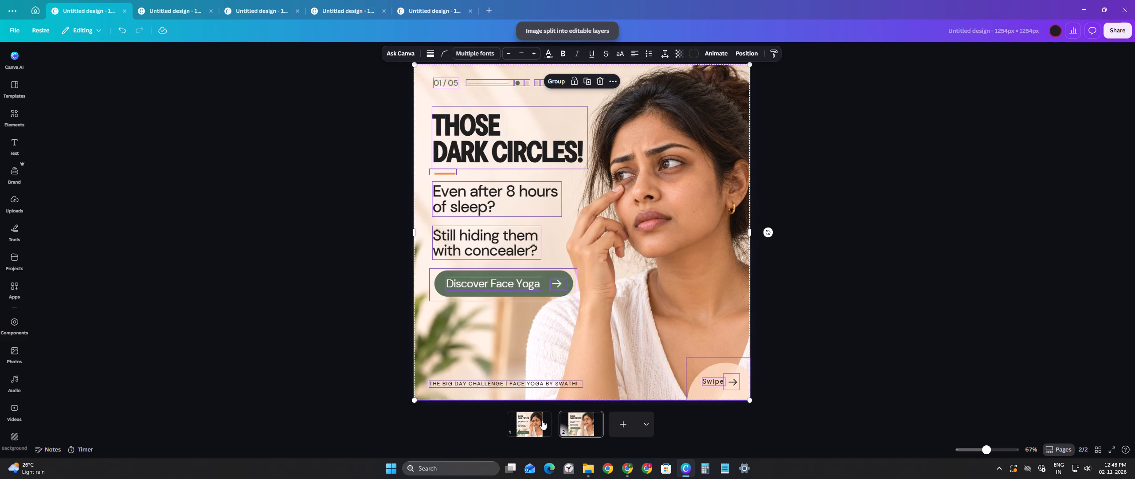
{"action": "left_click", "coordinate": [542, 420]}
{"action": "left_click", "coordinate": [583, 420]}
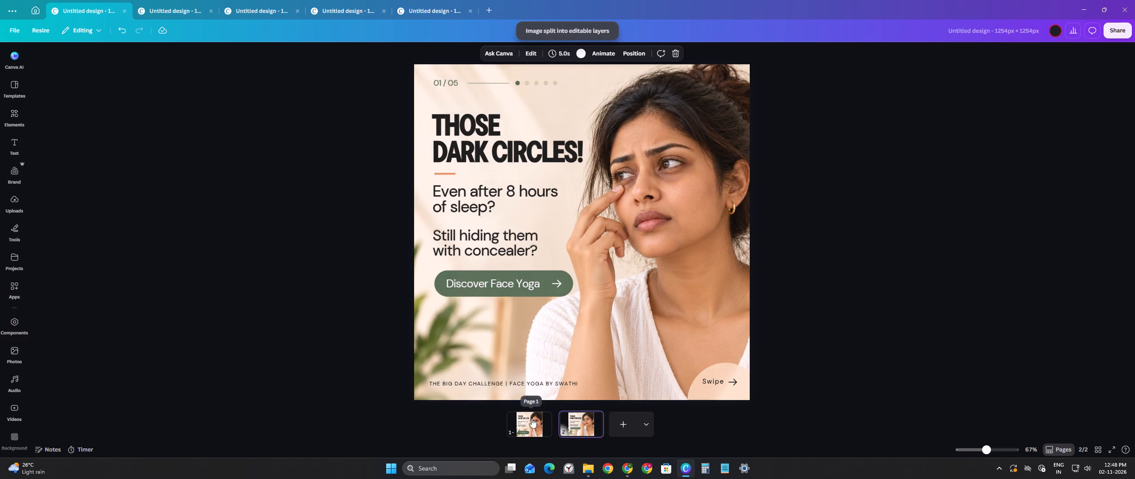
Delete the existing woman photo from page 1 of the "THOSE DARK CIRCLES!" slide.
{"action": "left_click", "coordinate": [532, 418]}
{"action": "left_click", "coordinate": [705, 265]}
{"action": "key", "text": "Delete"}
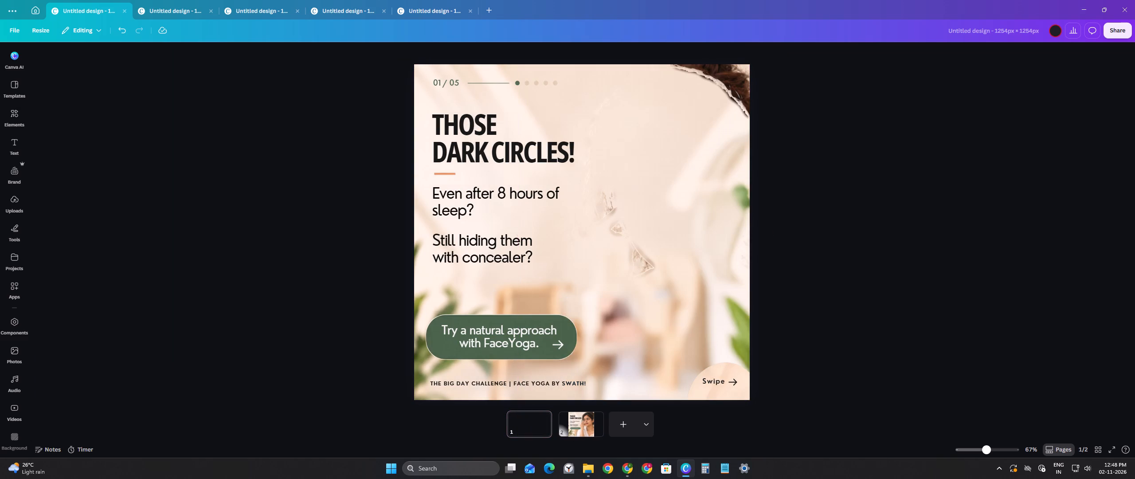
Run Magic Layers again on page 2's photo layer to separate the woman from the background.
{"action": "left_click", "coordinate": [575, 433]}
{"action": "left_click", "coordinate": [643, 232]}
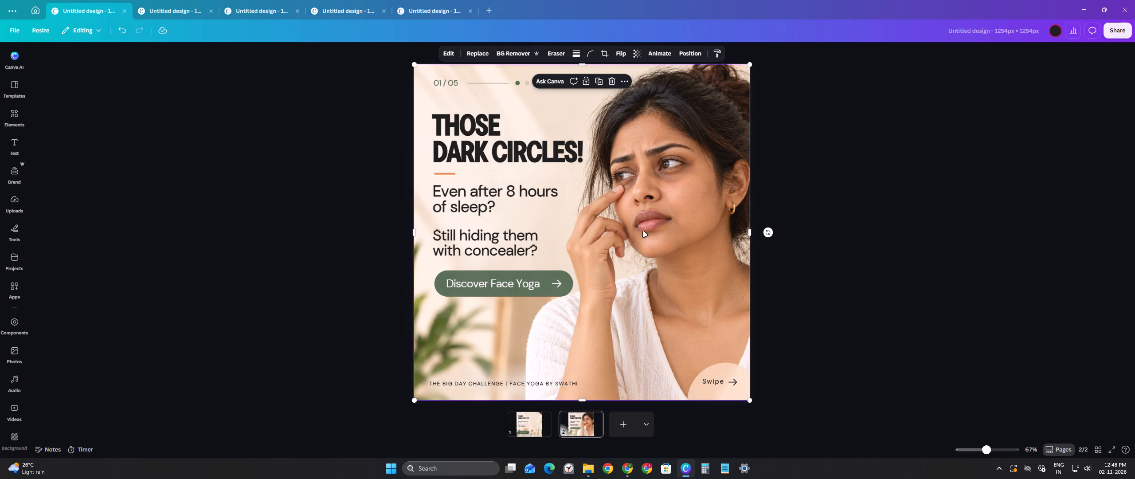
{"action": "left_click", "coordinate": [643, 232]}
{"action": "left_click", "coordinate": [638, 213]}
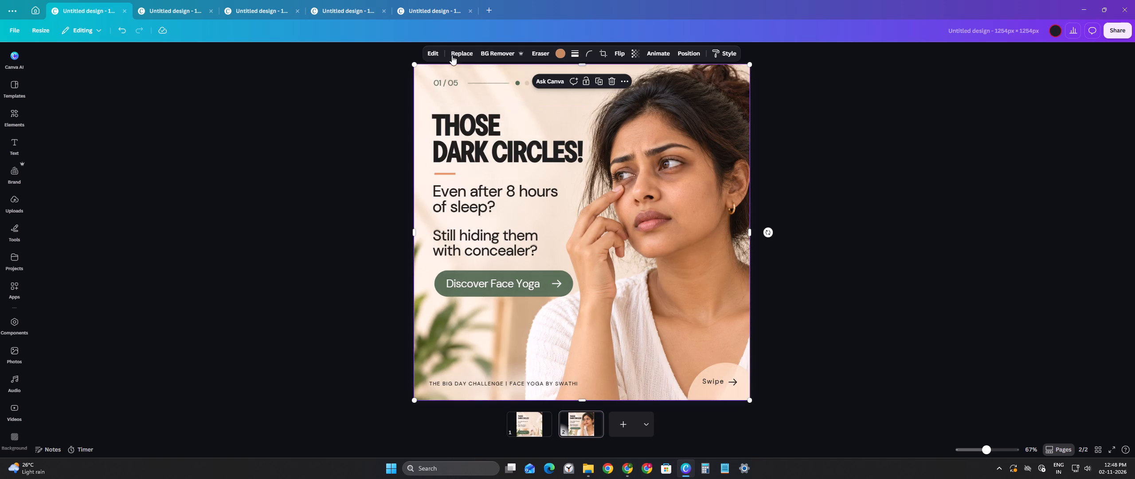
{"action": "left_click", "coordinate": [433, 52]}
{"action": "left_click", "coordinate": [83, 153]}
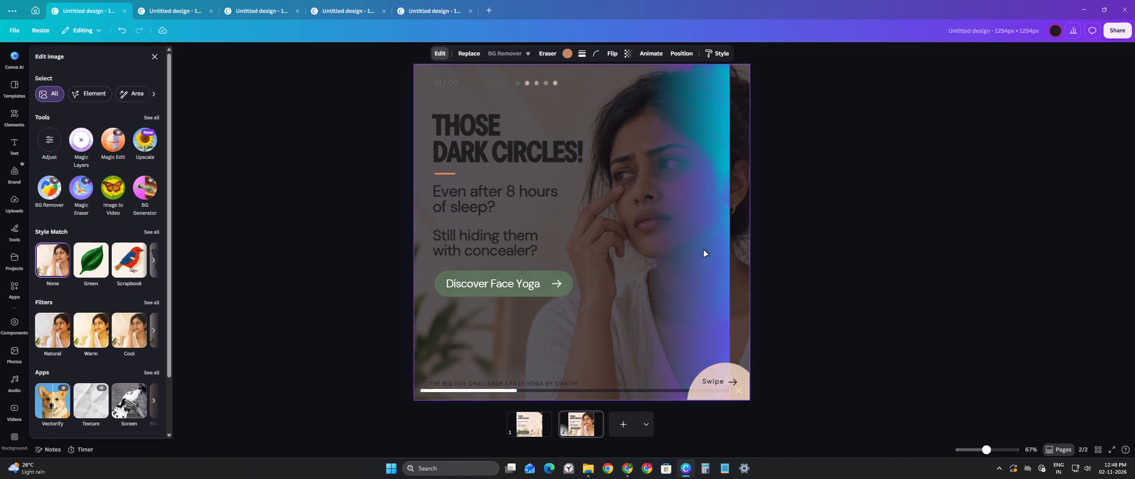
{"action": "left_click", "coordinate": [692, 196]}
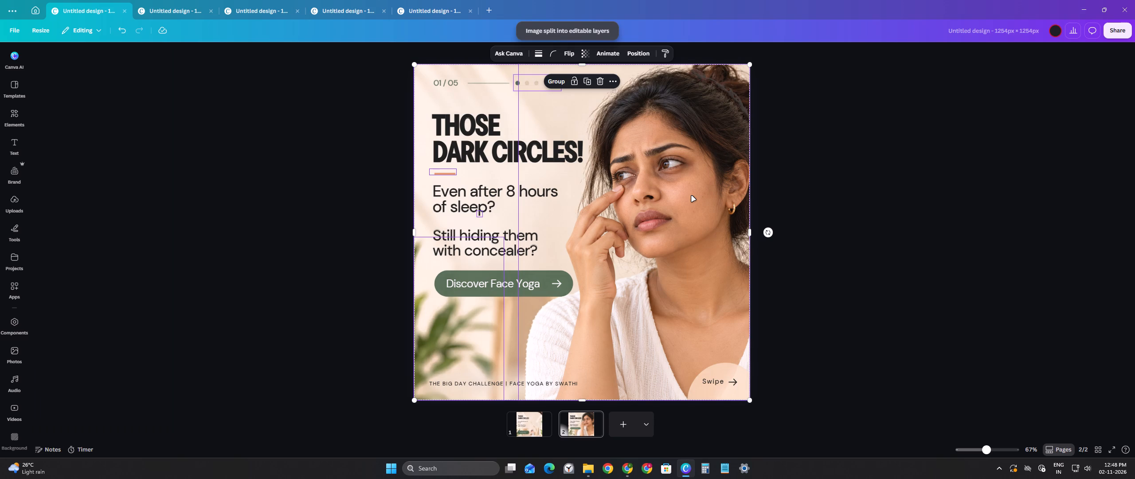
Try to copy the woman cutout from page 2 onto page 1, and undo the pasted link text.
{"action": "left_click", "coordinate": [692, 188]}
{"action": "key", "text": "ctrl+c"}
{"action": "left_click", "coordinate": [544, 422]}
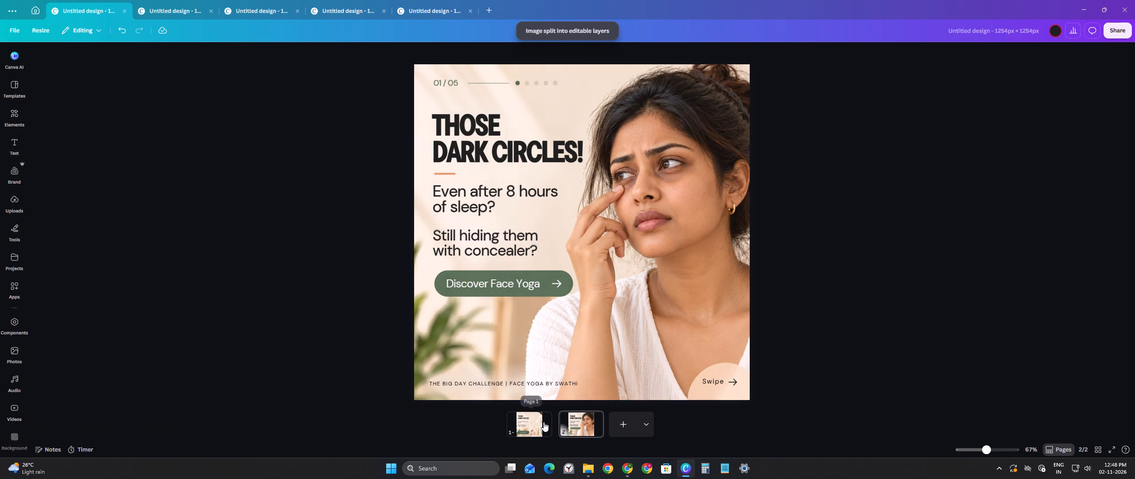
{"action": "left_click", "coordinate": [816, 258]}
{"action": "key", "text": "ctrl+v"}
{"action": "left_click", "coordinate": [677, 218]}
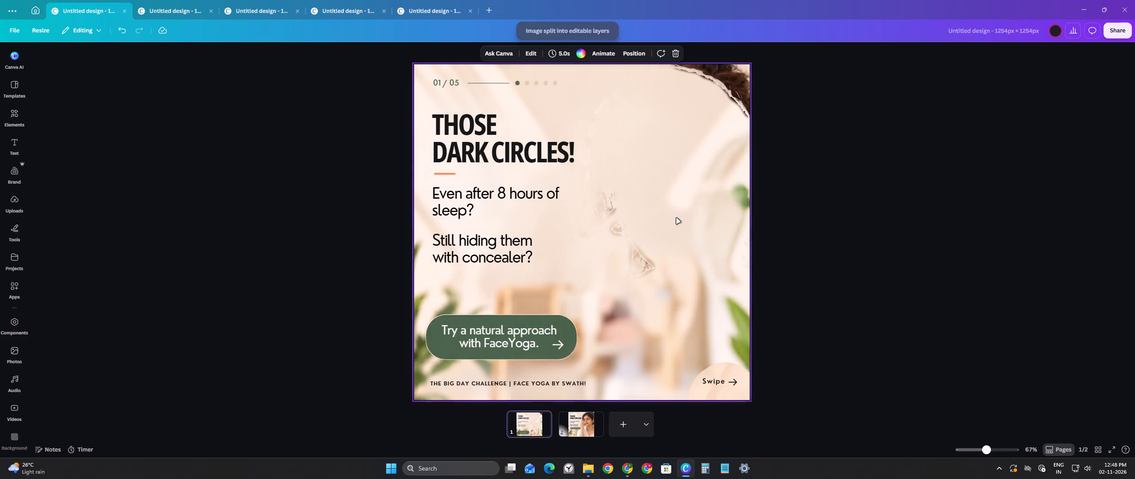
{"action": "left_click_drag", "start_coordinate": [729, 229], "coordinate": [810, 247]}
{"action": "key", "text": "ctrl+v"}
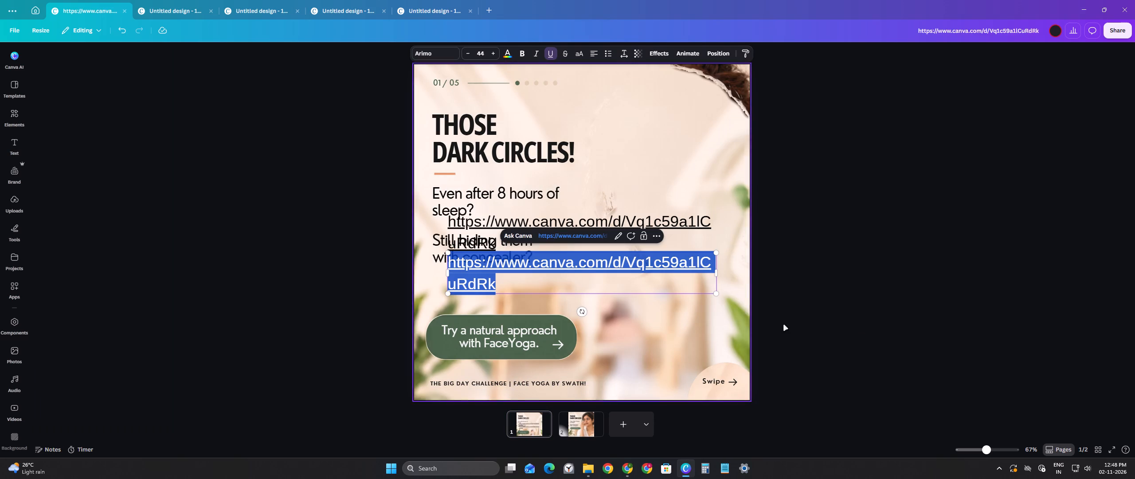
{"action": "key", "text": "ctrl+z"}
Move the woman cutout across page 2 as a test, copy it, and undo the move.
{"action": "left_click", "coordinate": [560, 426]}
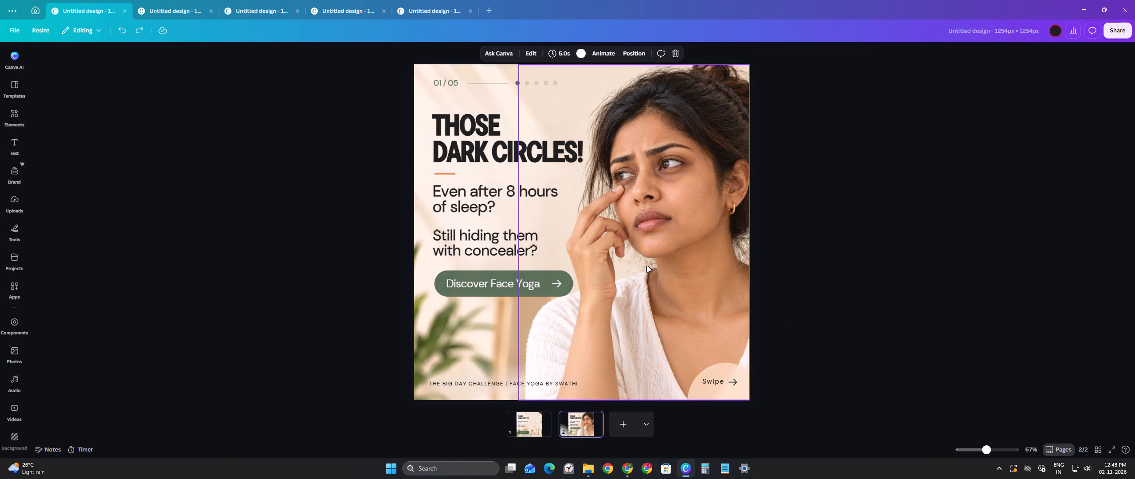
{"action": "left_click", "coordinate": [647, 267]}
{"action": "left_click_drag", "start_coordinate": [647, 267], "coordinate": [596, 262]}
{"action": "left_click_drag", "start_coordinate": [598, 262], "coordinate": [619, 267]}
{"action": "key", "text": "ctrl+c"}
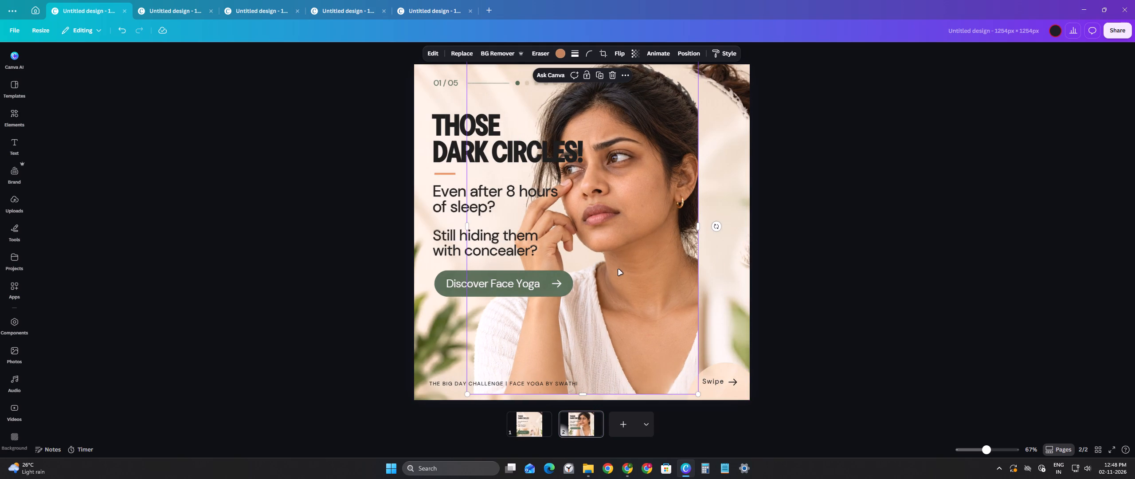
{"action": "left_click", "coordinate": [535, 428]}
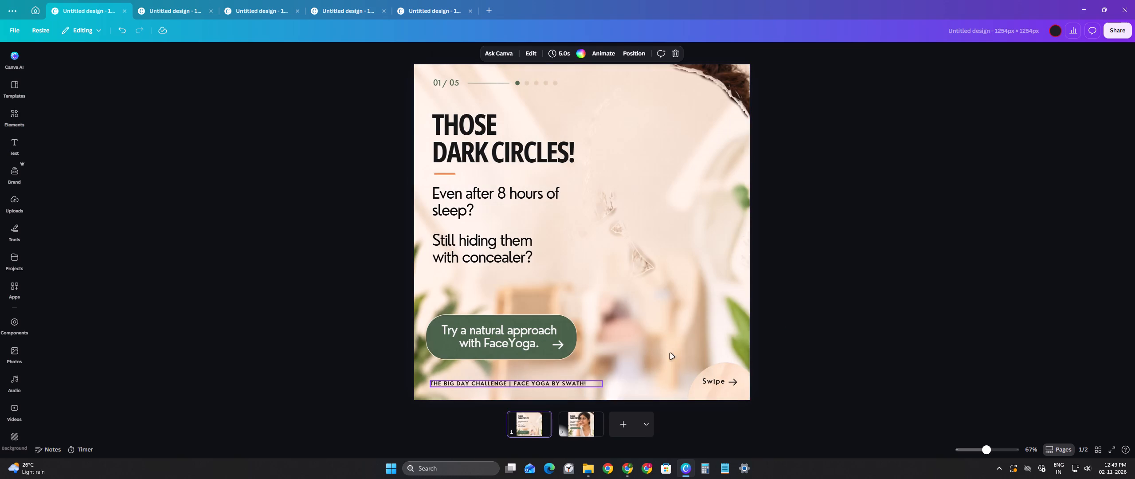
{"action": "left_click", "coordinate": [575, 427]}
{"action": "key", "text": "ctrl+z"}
Copy the woman cutout from page 2 and paste it onto page 1.
{"action": "left_click", "coordinate": [670, 288]}
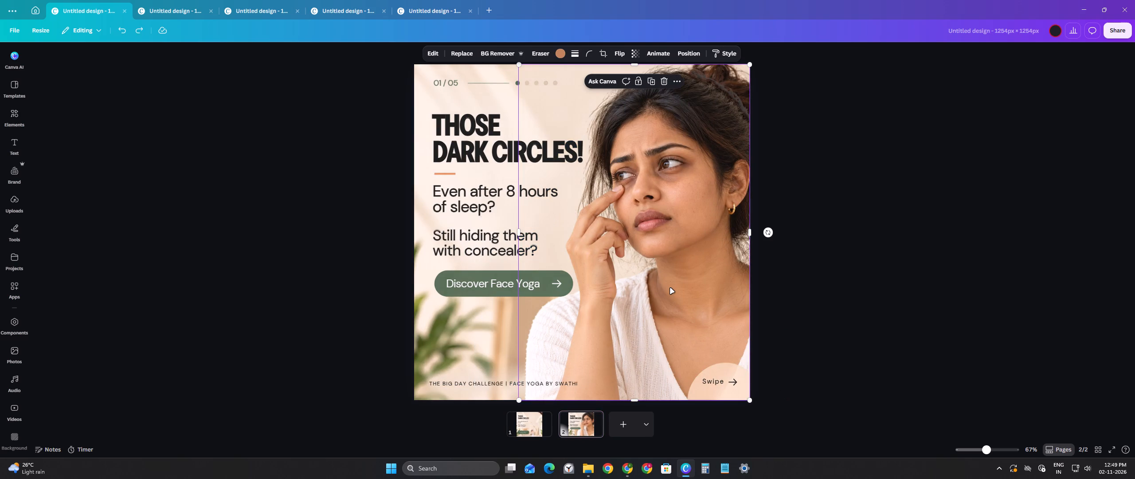
{"action": "left_click", "coordinate": [670, 288]}
{"action": "key", "text": "ctrl+c"}
{"action": "left_click", "coordinate": [532, 417]}
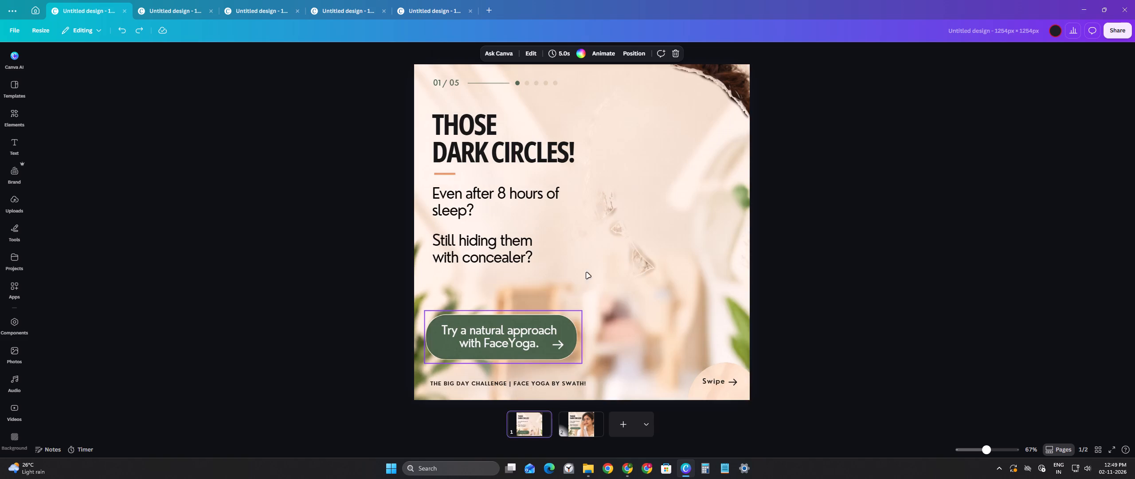
{"action": "left_click", "coordinate": [587, 277]}
{"action": "key", "text": "ctrl+v"}
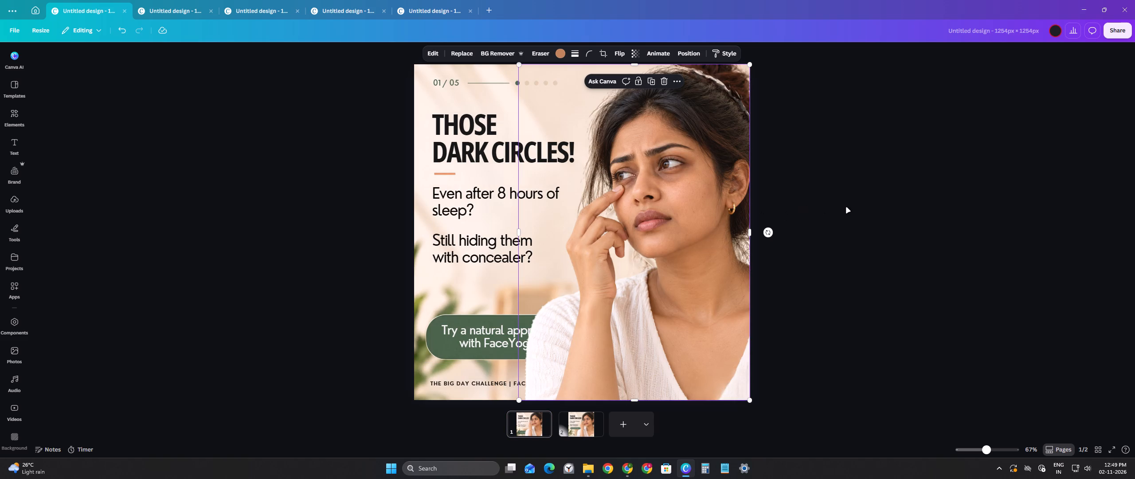
Nudge the pasted woman cutout on page 1 slightly upward, fine-tuning its horizontal position against the page edge.
{"action": "key", "text": "Left"}
{"action": "key", "text": "Left"}
{"action": "key", "text": "Left"}
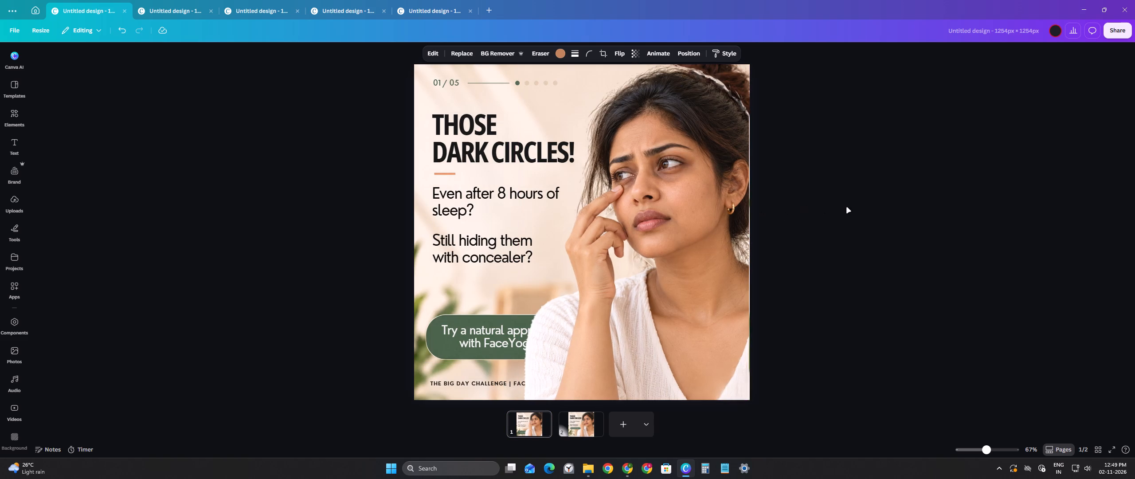
{"action": "key", "text": "Left"}
{"action": "key", "text": "Up"}
{"action": "key", "text": "Up"}
{"action": "key", "text": "Up"}
{"action": "key", "text": "Right"}
{"action": "key", "text": "Right"}
{"action": "key", "text": "Right"}
{"action": "key", "text": "Right"}
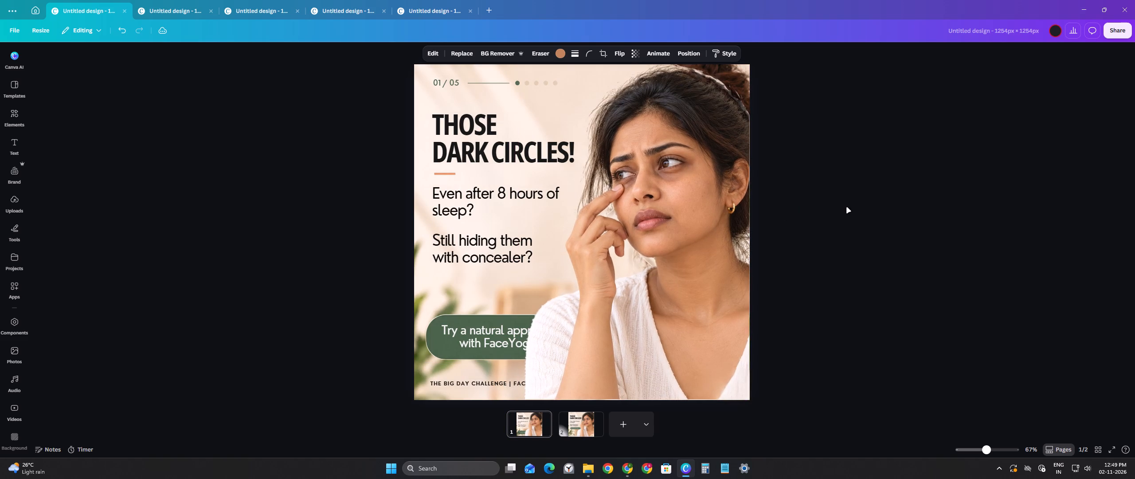
{"action": "key", "text": "Right"}
{"action": "key", "text": "Up"}
{"action": "key", "text": "Up"}
{"action": "key", "text": "Up"}
{"action": "key", "text": "Up"}
{"action": "key", "text": "Up"}
{"action": "key", "text": "Up"}
{"action": "key", "text": "Up"}
{"action": "key", "text": "Up"}
{"action": "key", "text": "Up"}
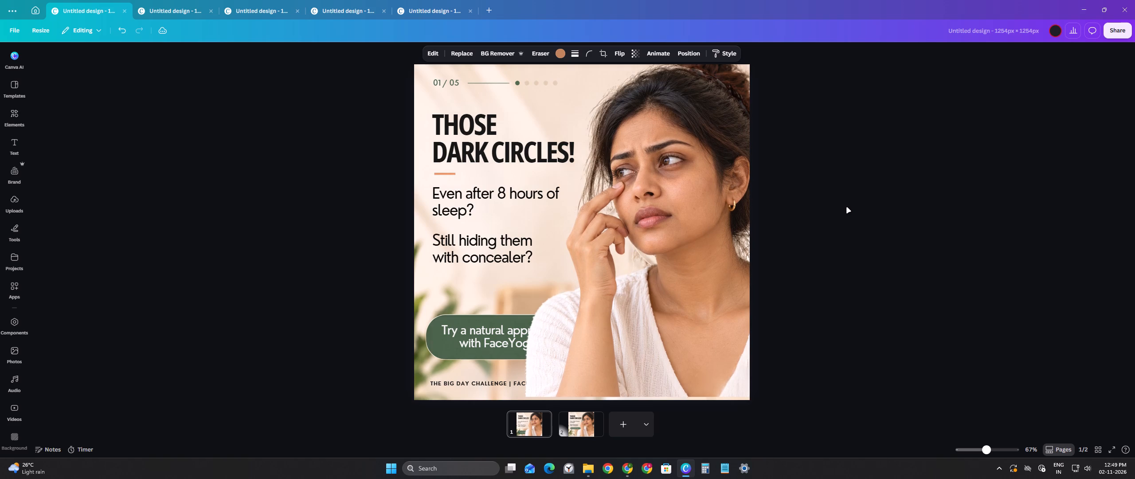
{"action": "key", "text": "Up"}
{"action": "key", "text": "Up"}
{"action": "key", "text": "Up"}
{"action": "key", "text": "Up"}
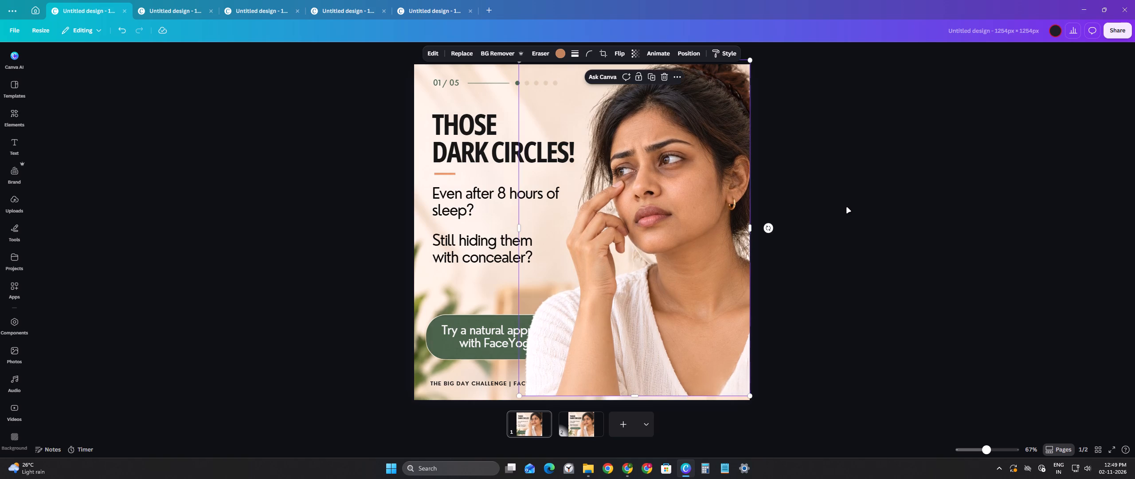
Remove the leftover marks in the middle and the hair remnants in the top-right corner of page 1's background with Magic Eraser.
{"action": "left_click", "coordinate": [503, 98]}
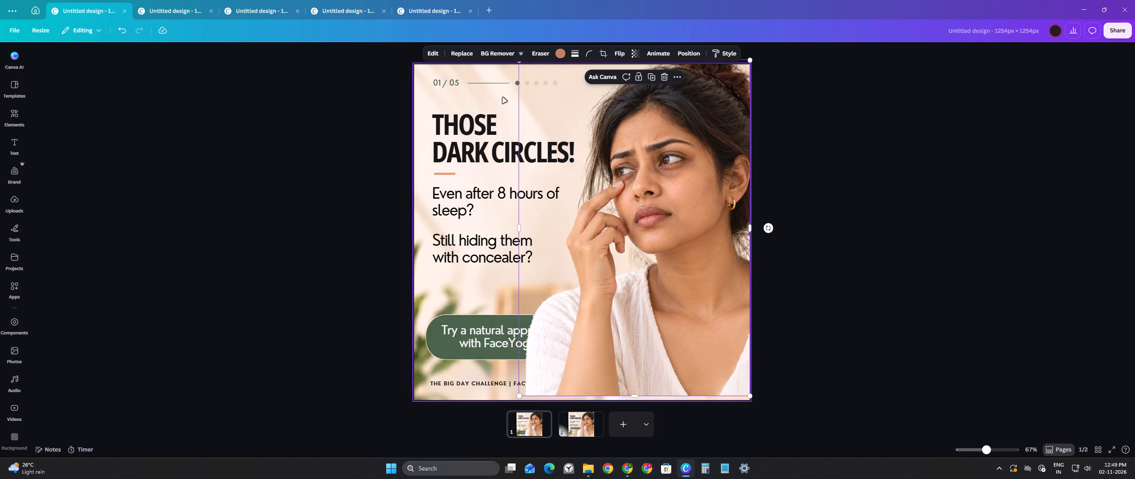
{"action": "left_click", "coordinate": [455, 57]}
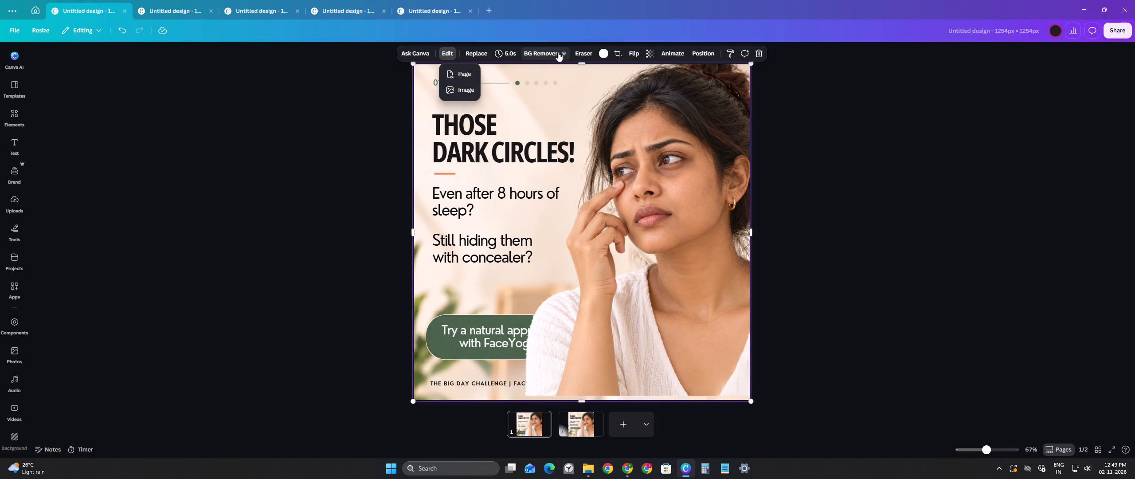
{"action": "left_click", "coordinate": [571, 49]}
{"action": "left_click", "coordinate": [576, 53]}
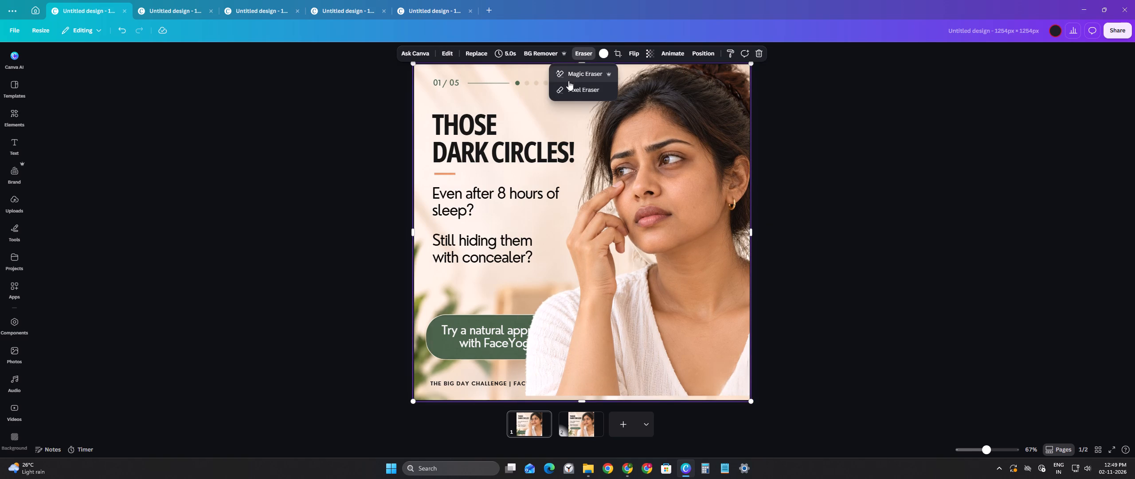
{"action": "left_click", "coordinate": [568, 81]}
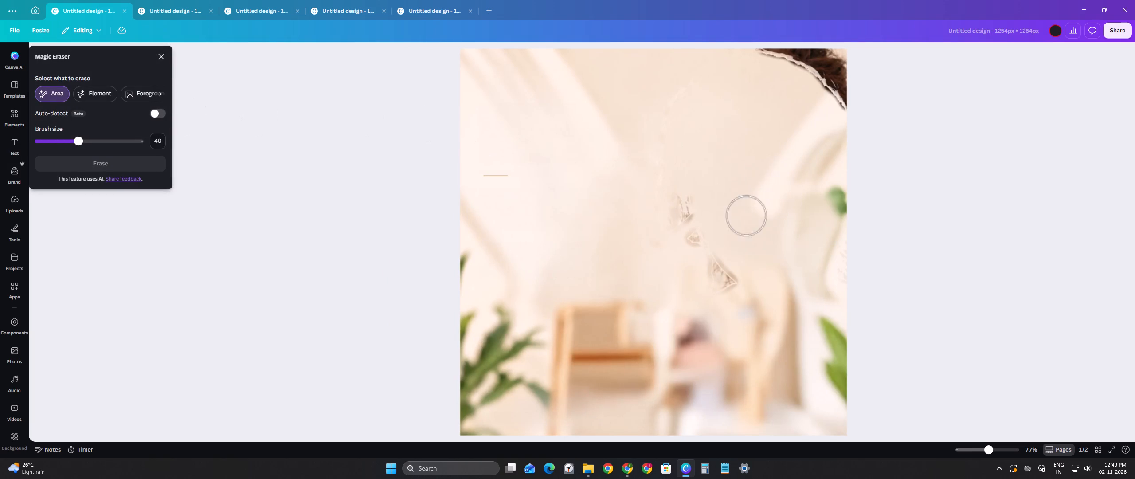
{"action": "left_click_drag", "start_coordinate": [682, 193], "coordinate": [725, 278]}
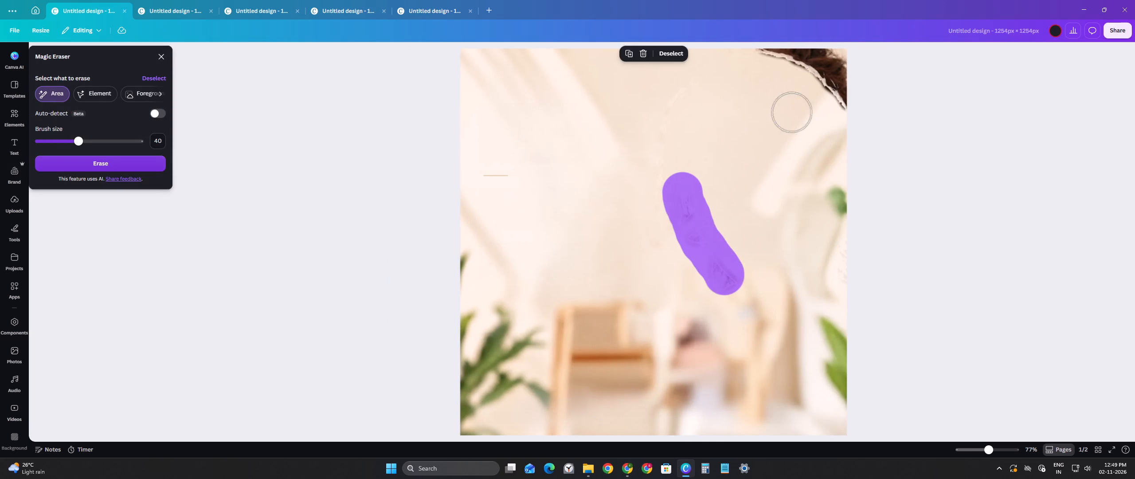
{"action": "left_click_drag", "start_coordinate": [769, 47], "coordinate": [848, 100]}
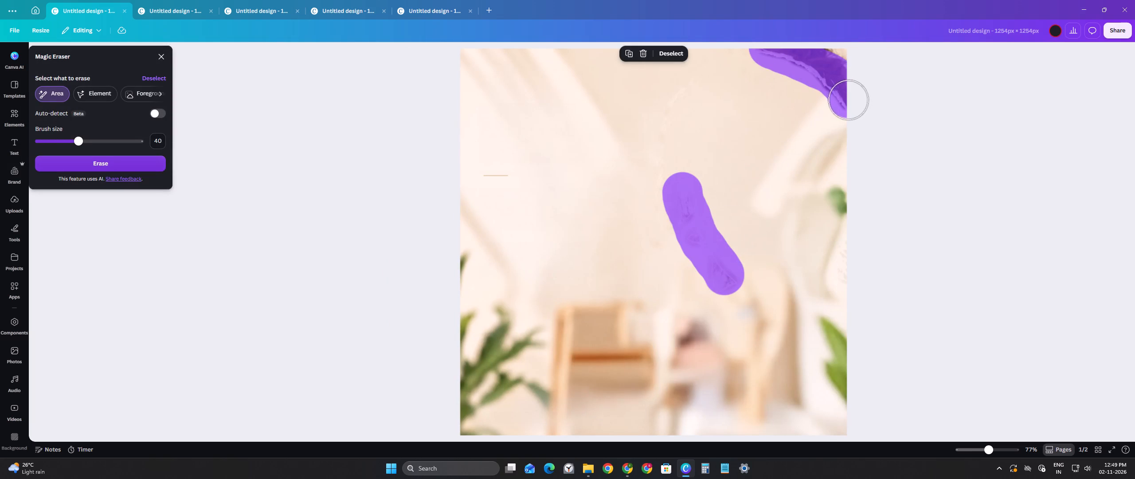
{"action": "left_click", "coordinate": [644, 55]}
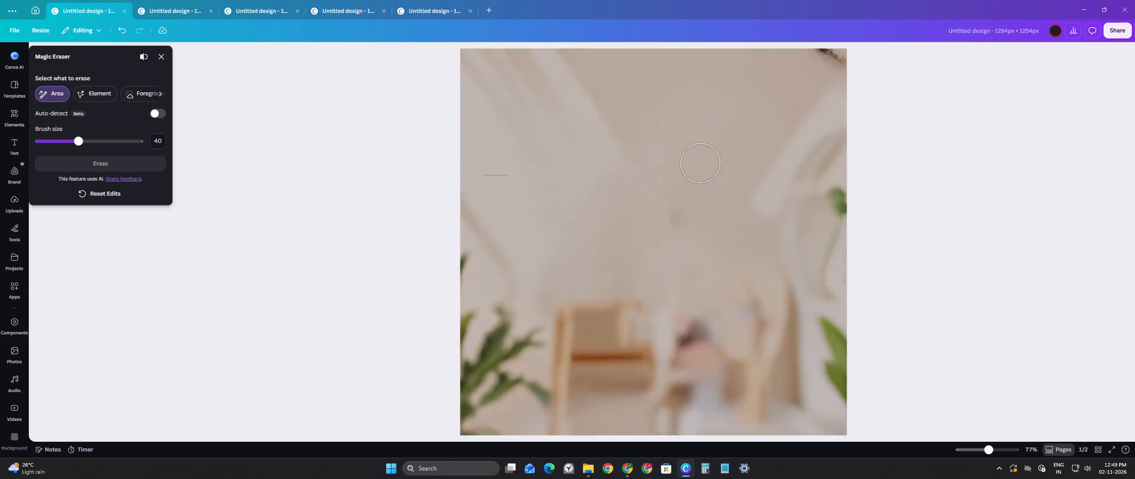
{"action": "left_click_drag", "start_coordinate": [818, 53], "coordinate": [926, 96]}
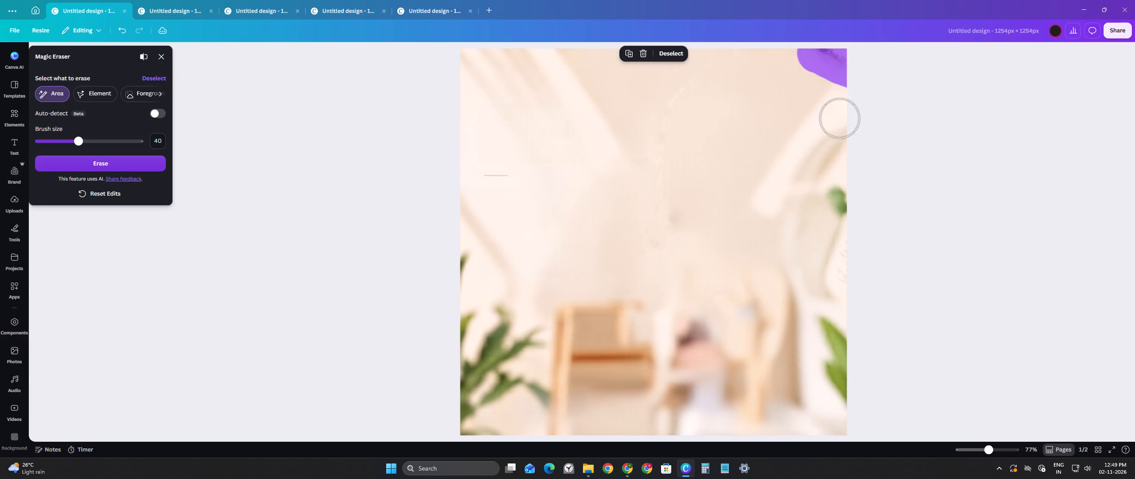
{"action": "left_click", "coordinate": [646, 53]}
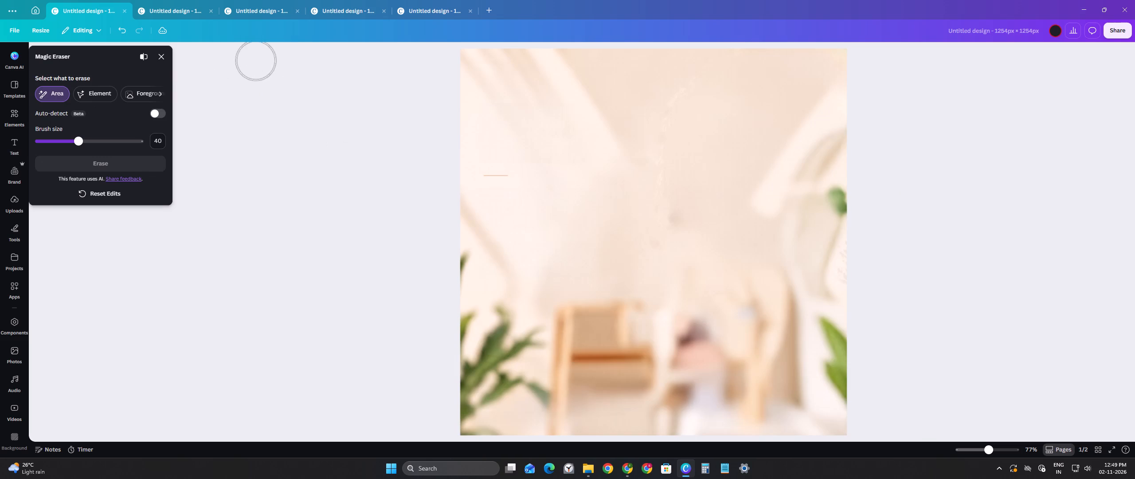
{"action": "left_click", "coordinate": [159, 59]}
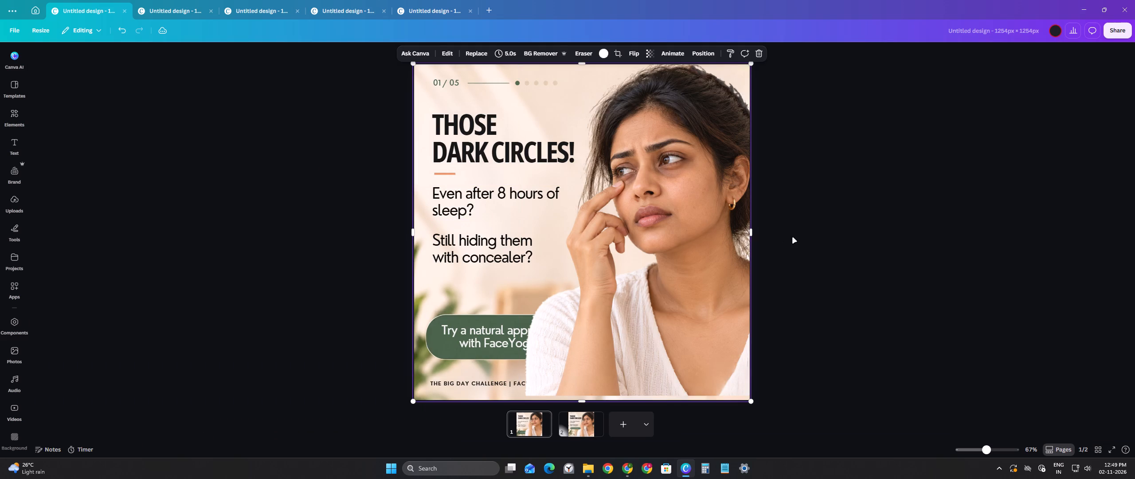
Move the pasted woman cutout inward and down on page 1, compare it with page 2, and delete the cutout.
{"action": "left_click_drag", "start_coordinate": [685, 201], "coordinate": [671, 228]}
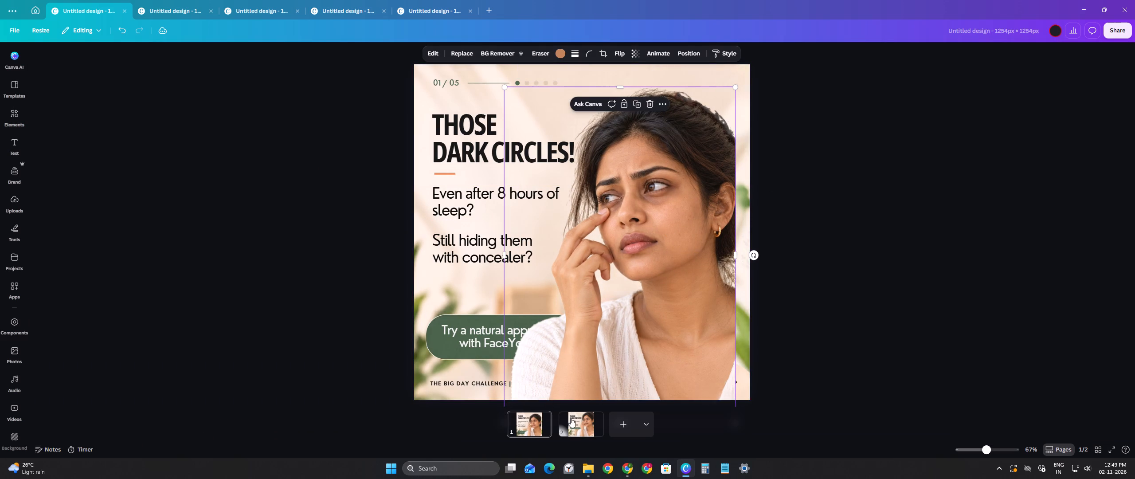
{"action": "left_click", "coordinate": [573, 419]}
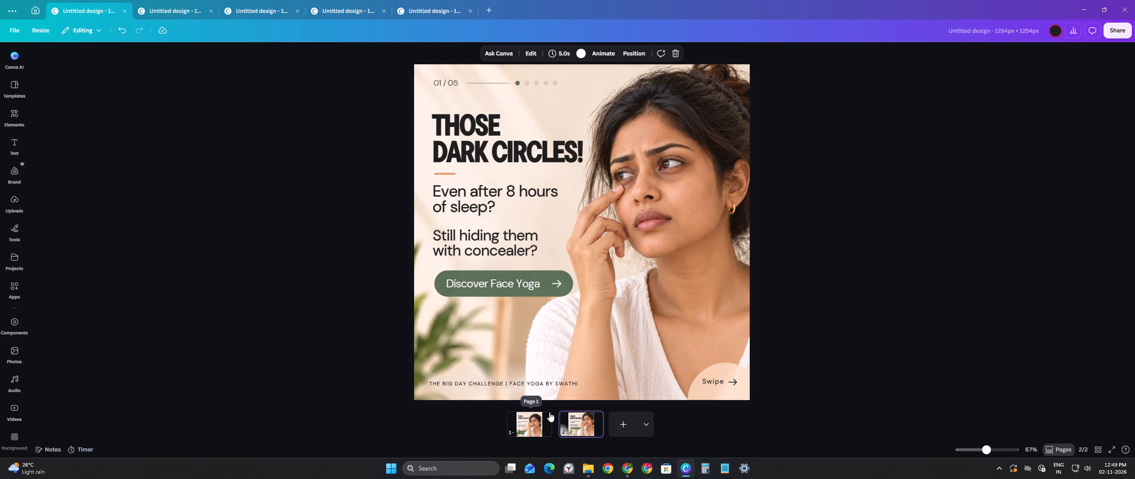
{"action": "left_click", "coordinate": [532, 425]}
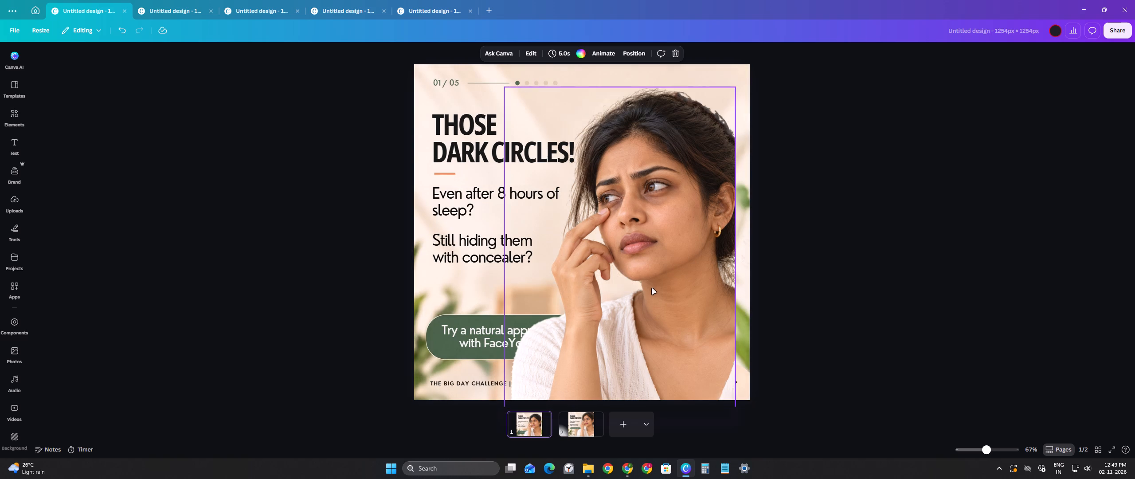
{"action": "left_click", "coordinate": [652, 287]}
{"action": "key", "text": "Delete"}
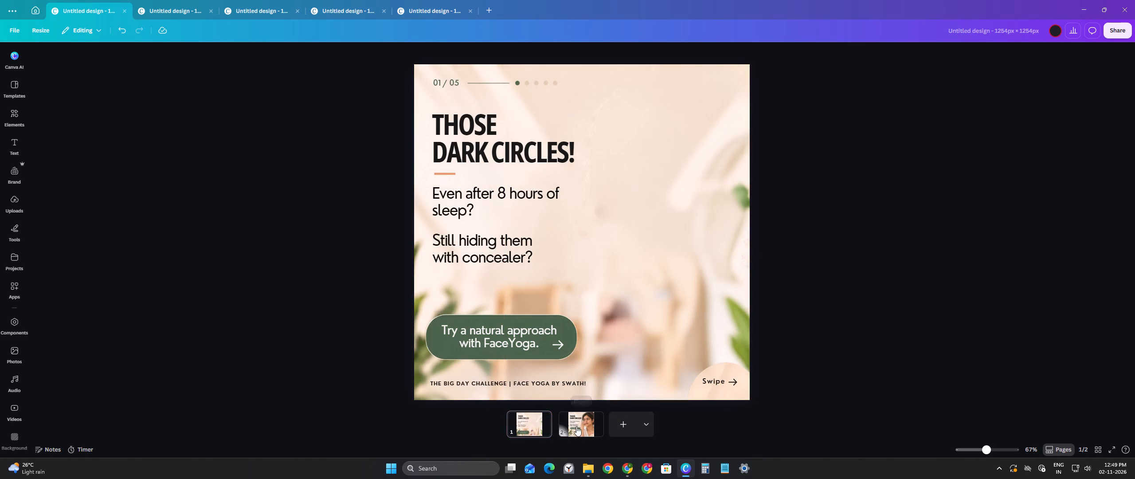
Undo the cutout and background edits until the full original photos are back, checking both page 1 and page 2.
{"action": "left_click", "coordinate": [577, 424]}
{"action": "key", "text": "ctrl+z"}
{"action": "key", "text": "ctrl+z"}
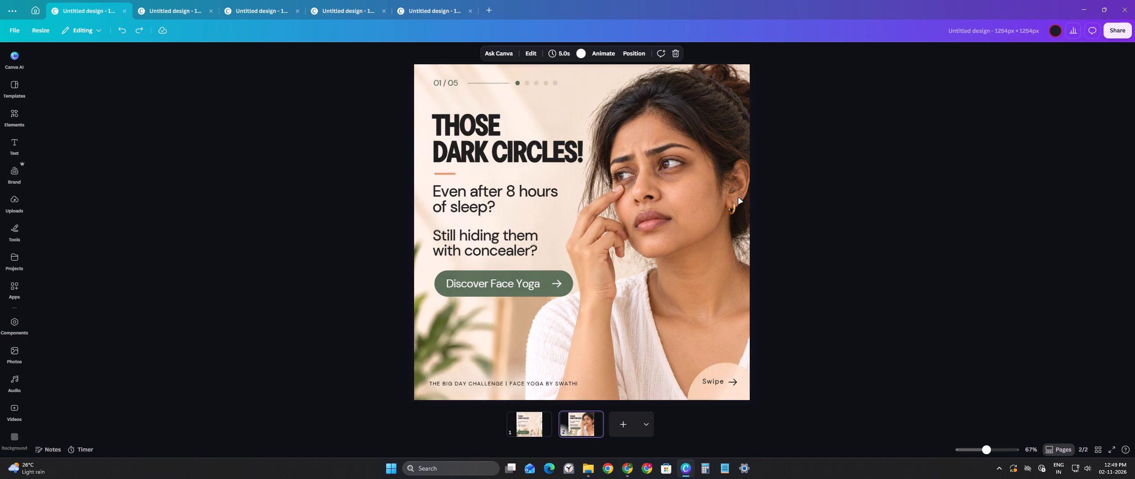
{"action": "left_click", "coordinate": [833, 214]}
{"action": "left_click", "coordinate": [681, 254]}
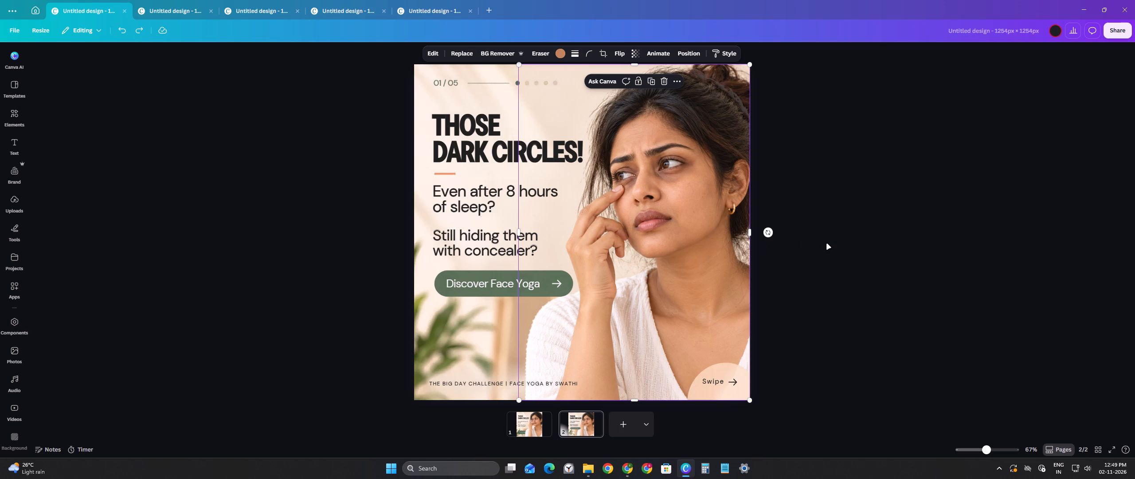
{"action": "key", "text": "ctrl+z"}
{"action": "key", "text": "ctrl+z"}
{"action": "key", "text": "ctrl+z"}
{"action": "key", "text": "ctrl+z"}
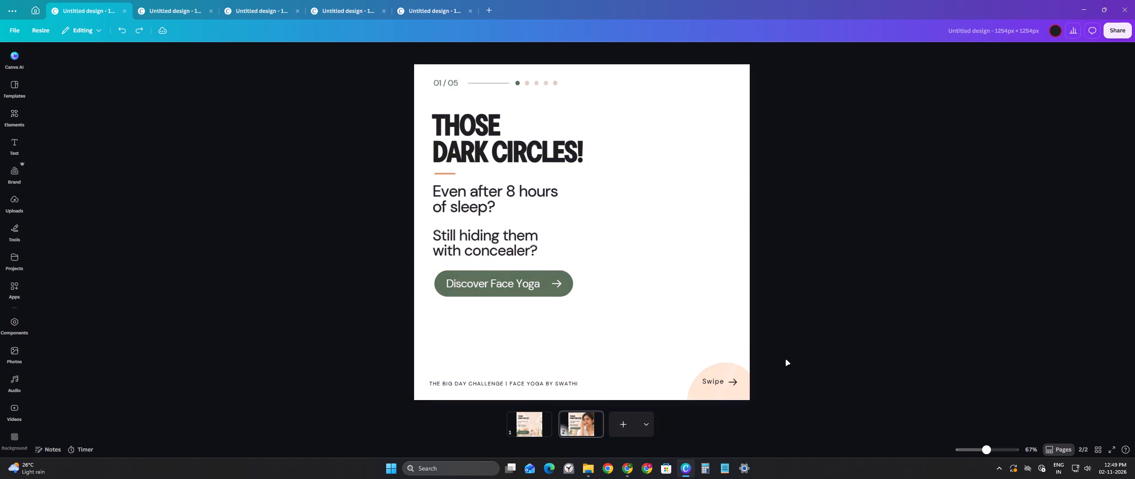
{"action": "key", "text": "ctrl+z"}
{"action": "left_click", "coordinate": [685, 256]}
{"action": "left_click", "coordinate": [532, 424]}
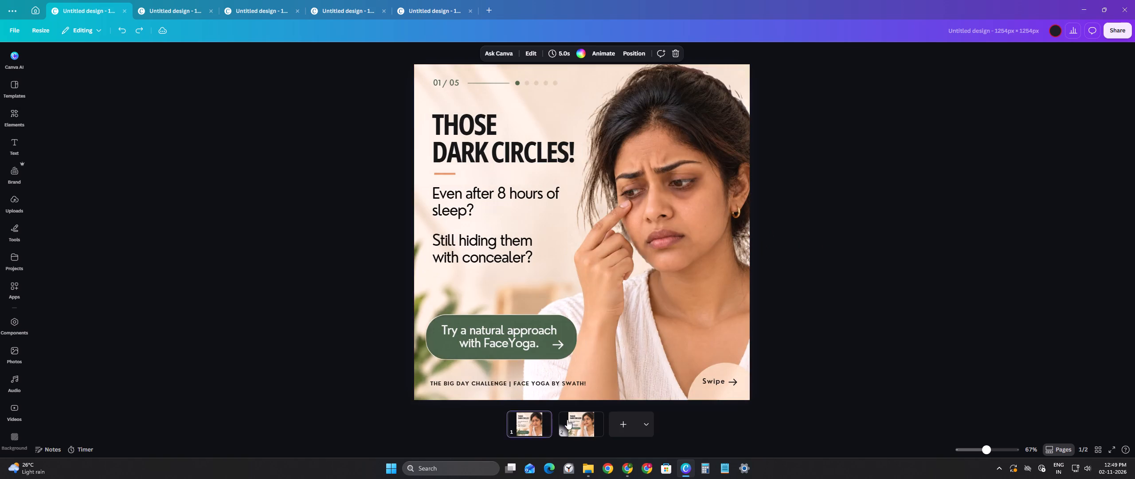
{"action": "left_click", "coordinate": [574, 417]}
{"action": "left_click", "coordinate": [638, 242]}
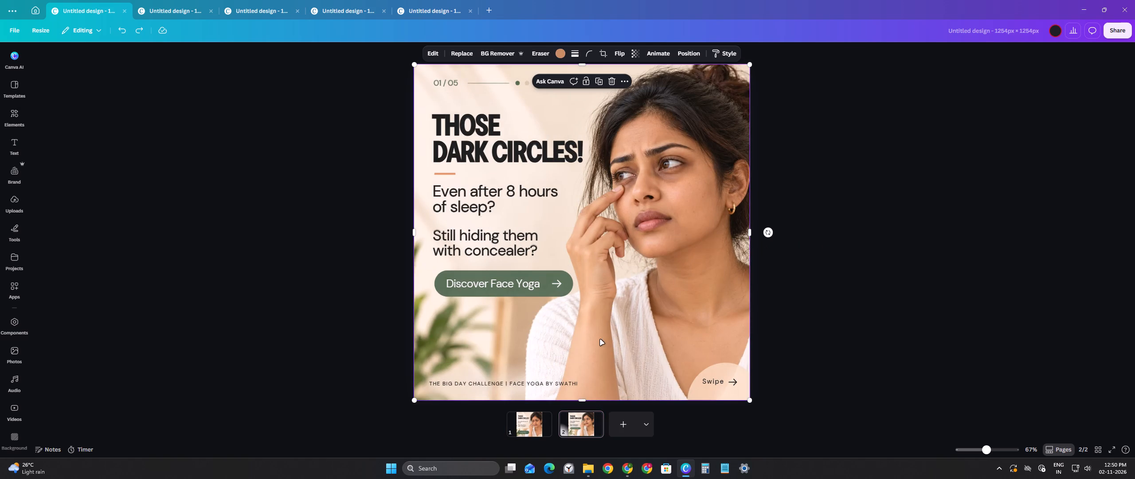
{"action": "left_click", "coordinate": [528, 421]}
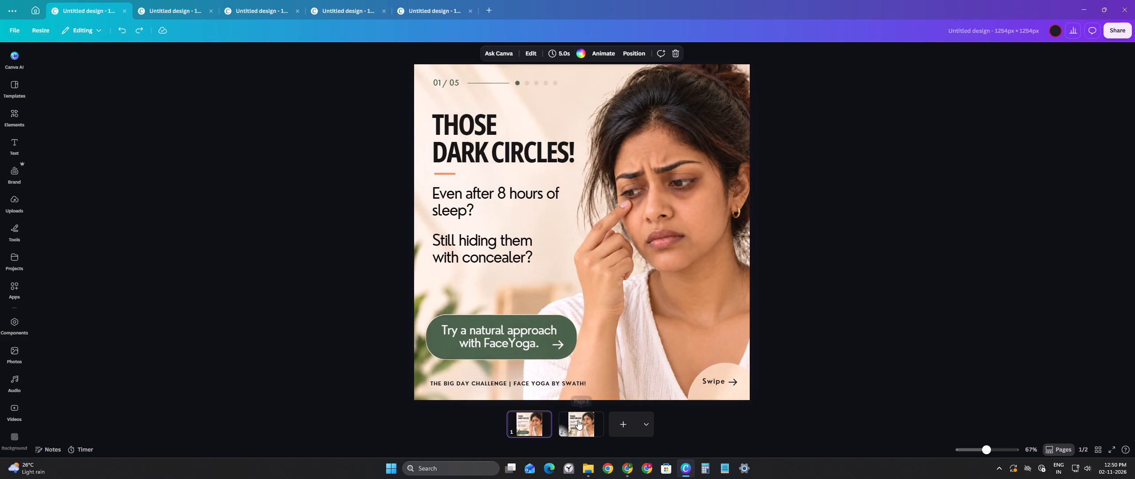
Open page 2's photo in Magic Grab and brush over the woman's outline, body and hair in Area mode with Auto-detect on.
{"action": "left_click", "coordinate": [578, 420]}
{"action": "left_click", "coordinate": [660, 247]}
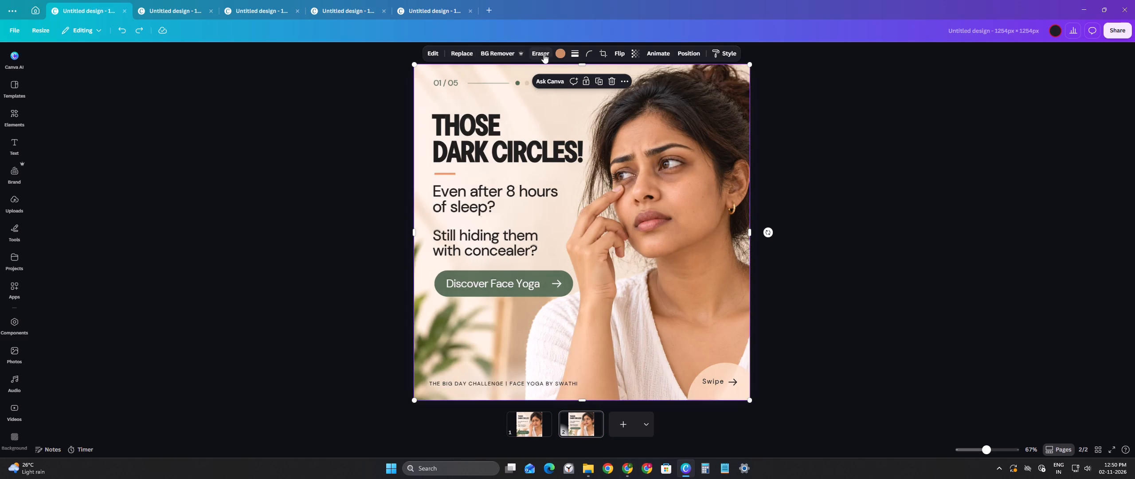
{"action": "left_click", "coordinate": [434, 59]}
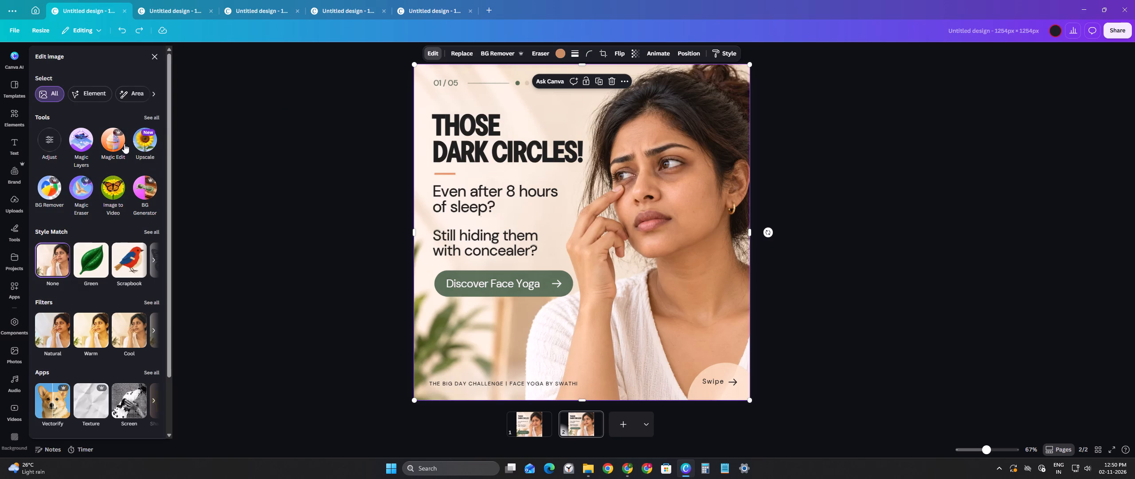
{"action": "left_click", "coordinate": [149, 118]}
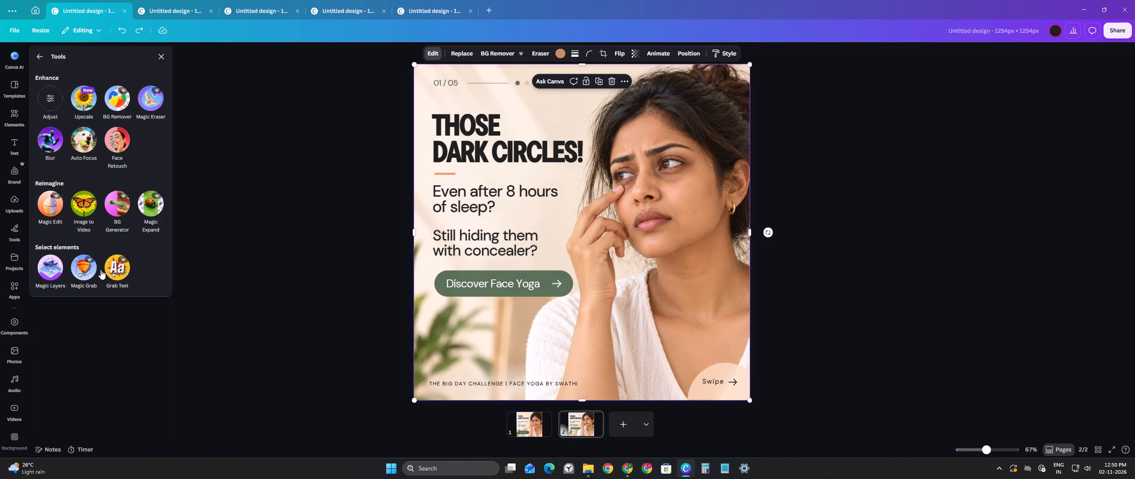
{"action": "left_click", "coordinate": [82, 271]}
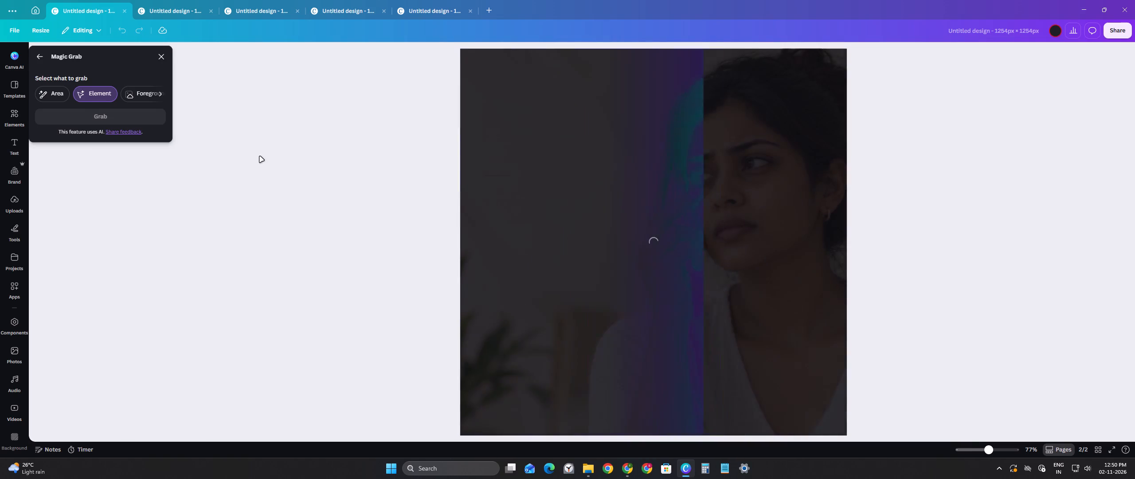
{"action": "left_click", "coordinate": [56, 93]}
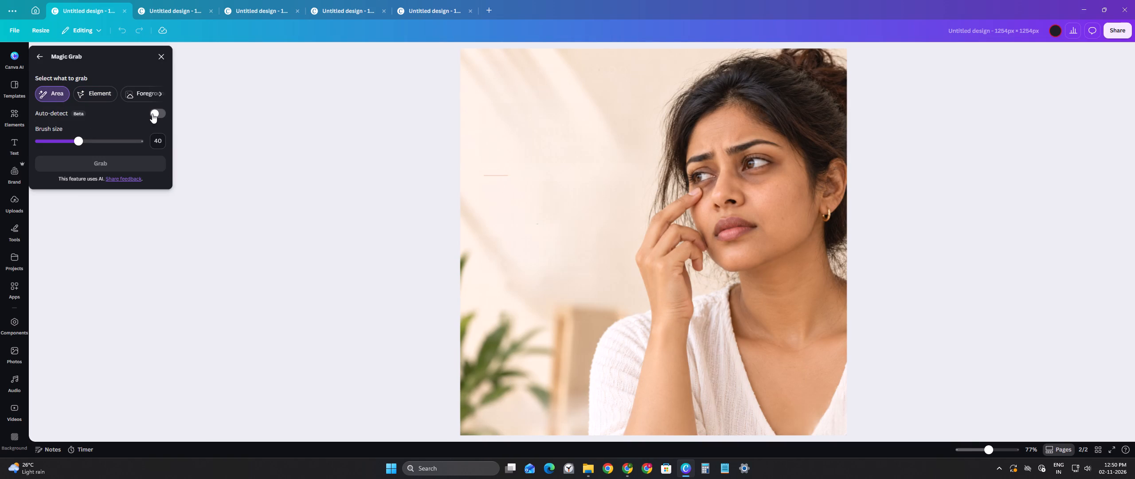
{"action": "left_click", "coordinate": [152, 114]}
{"action": "left_click_drag", "start_coordinate": [595, 432], "coordinate": [657, 266]}
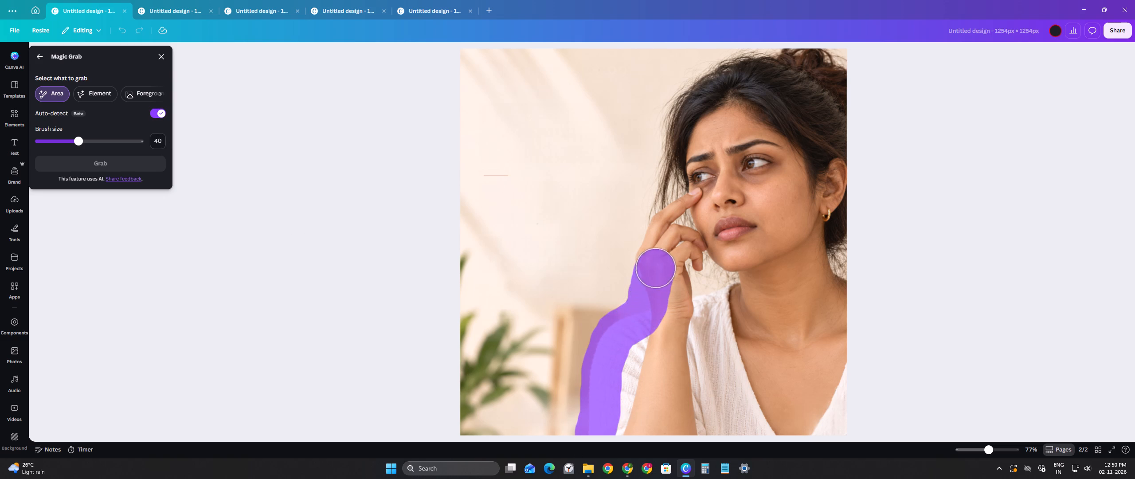
{"action": "left_click_drag", "start_coordinate": [657, 266], "coordinate": [666, 212]}
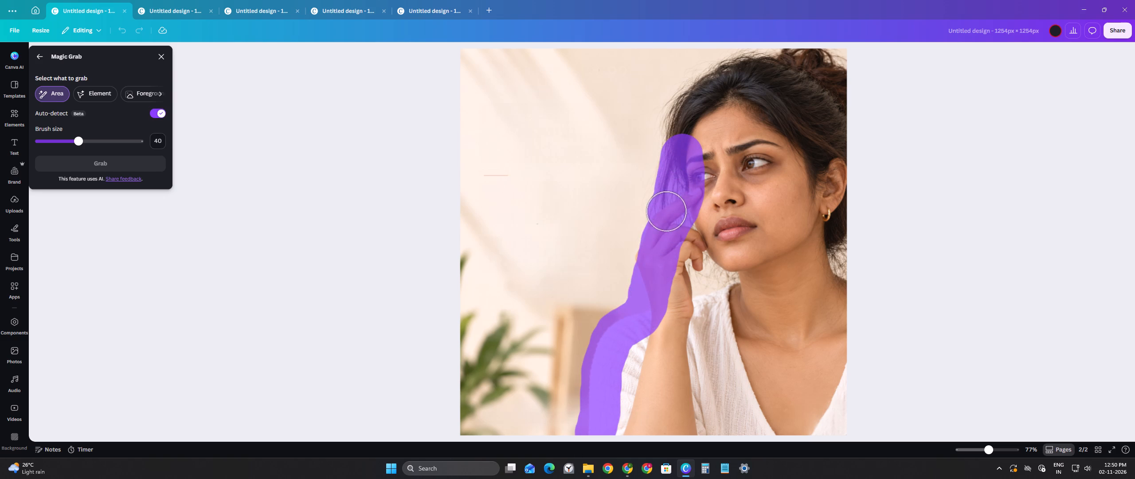
{"action": "left_click_drag", "start_coordinate": [666, 212], "coordinate": [828, 53]}
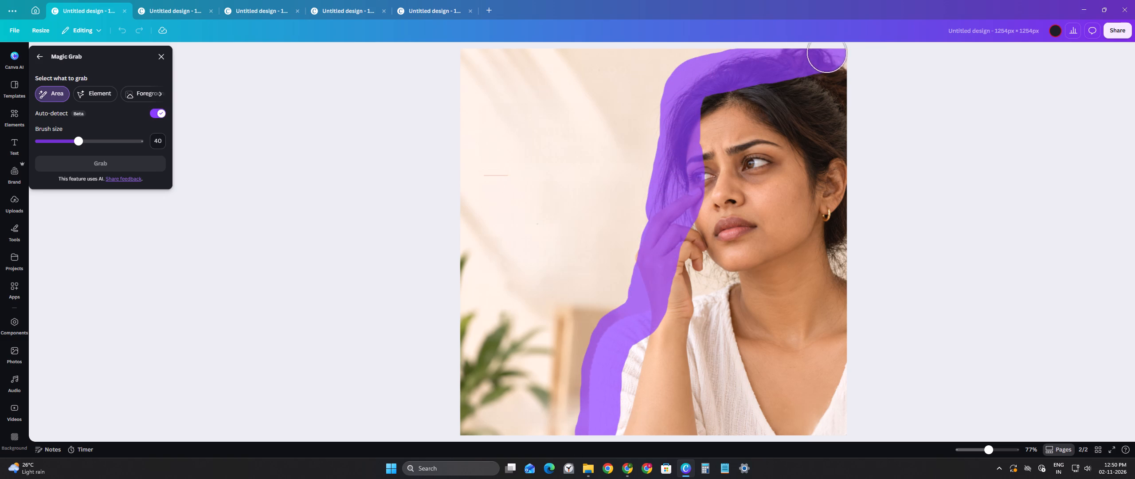
{"action": "left_click_drag", "start_coordinate": [828, 53], "coordinate": [849, 434]}
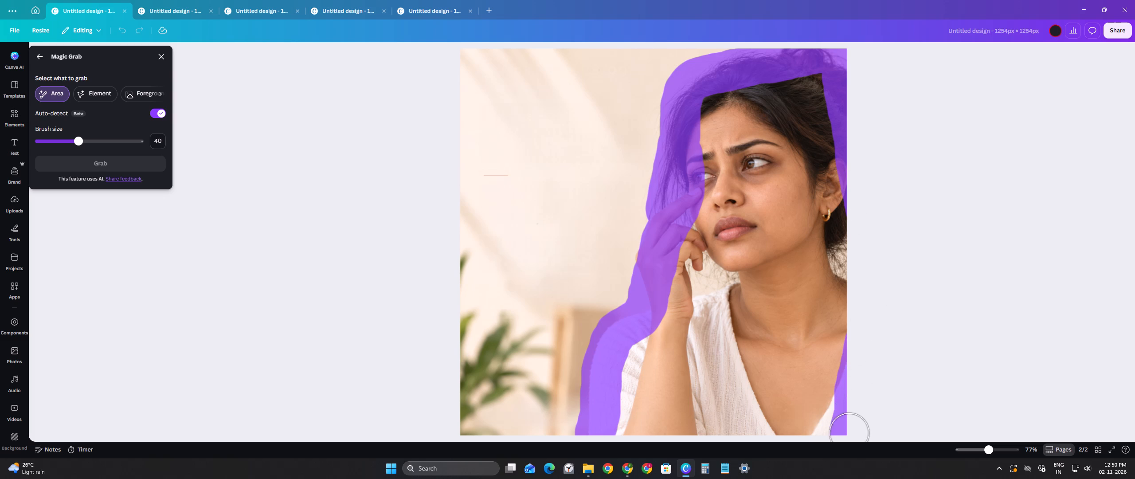
{"action": "left_click_drag", "start_coordinate": [849, 434], "coordinate": [716, 354]}
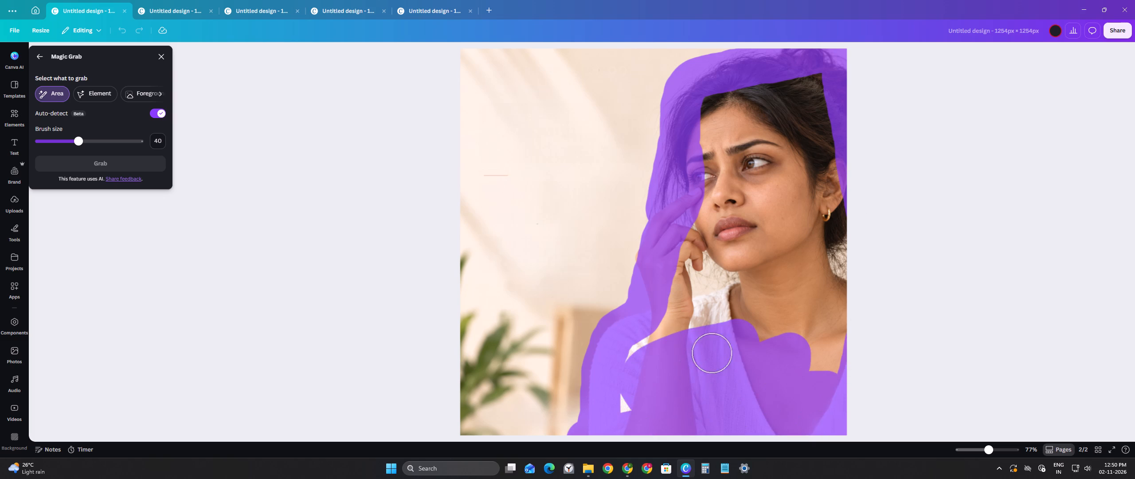
{"action": "left_click_drag", "start_coordinate": [716, 354], "coordinate": [830, 148]}
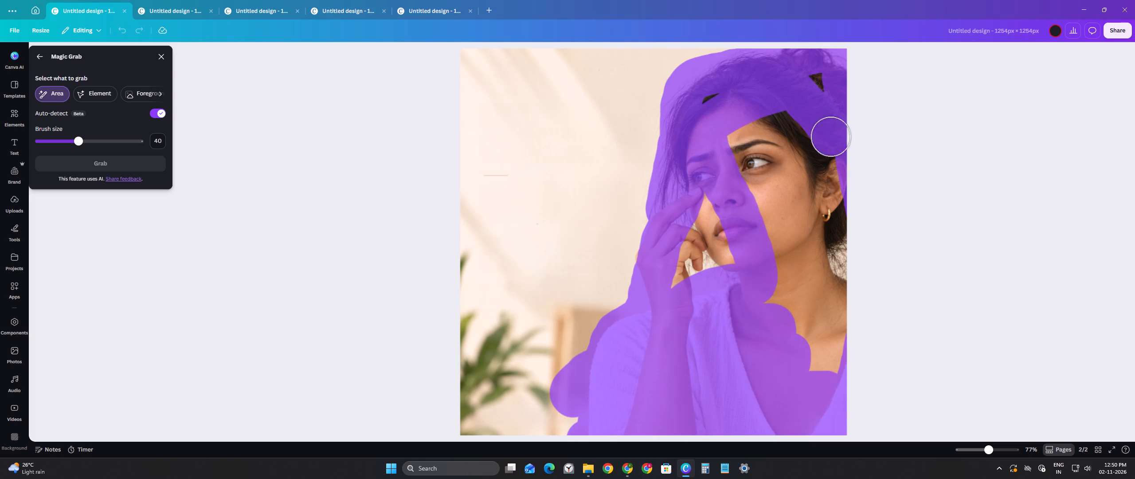
{"action": "left_click_drag", "start_coordinate": [830, 148], "coordinate": [840, 339]}
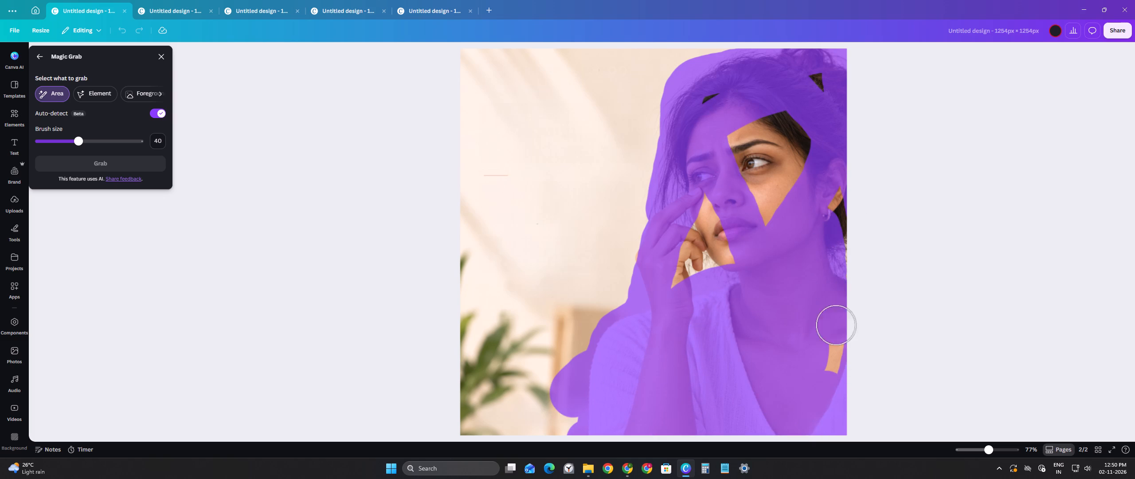
{"action": "left_click_drag", "start_coordinate": [840, 339], "coordinate": [843, 354]}
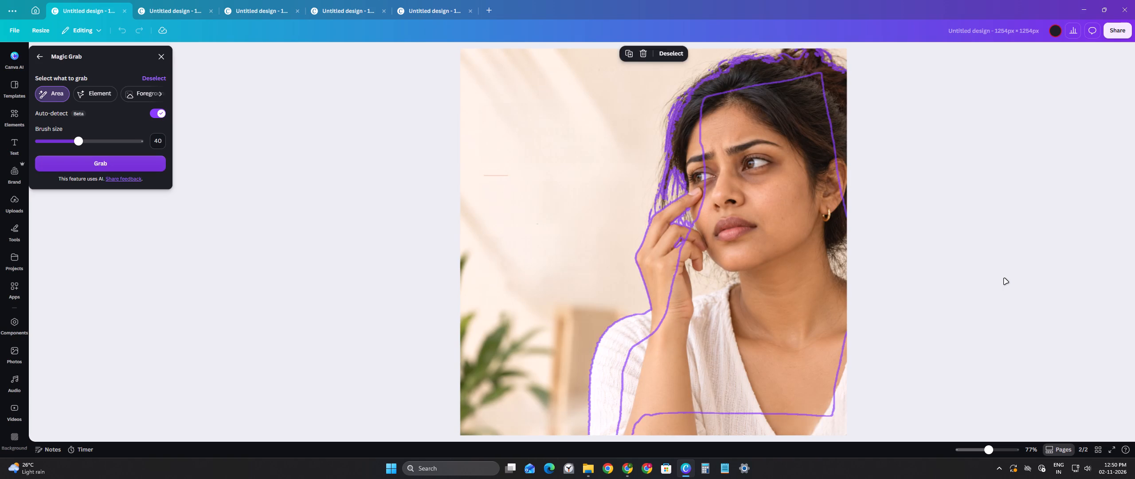
Turn off Auto-detect, brush over the unpainted gaps on the woman's face, hair and hand, and grab the selection.
{"action": "left_click", "coordinate": [156, 110]}
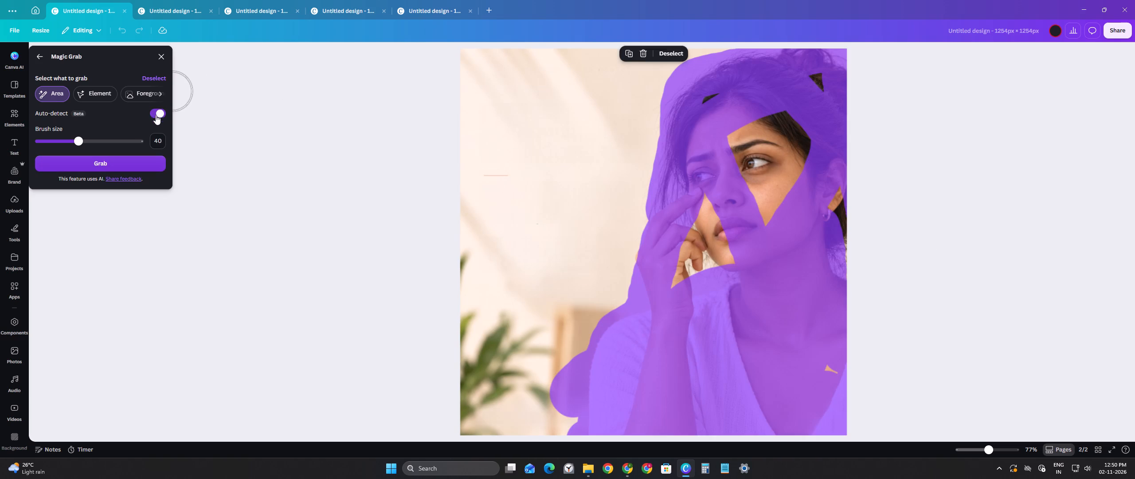
{"action": "left_click_drag", "start_coordinate": [673, 280], "coordinate": [852, 170]}
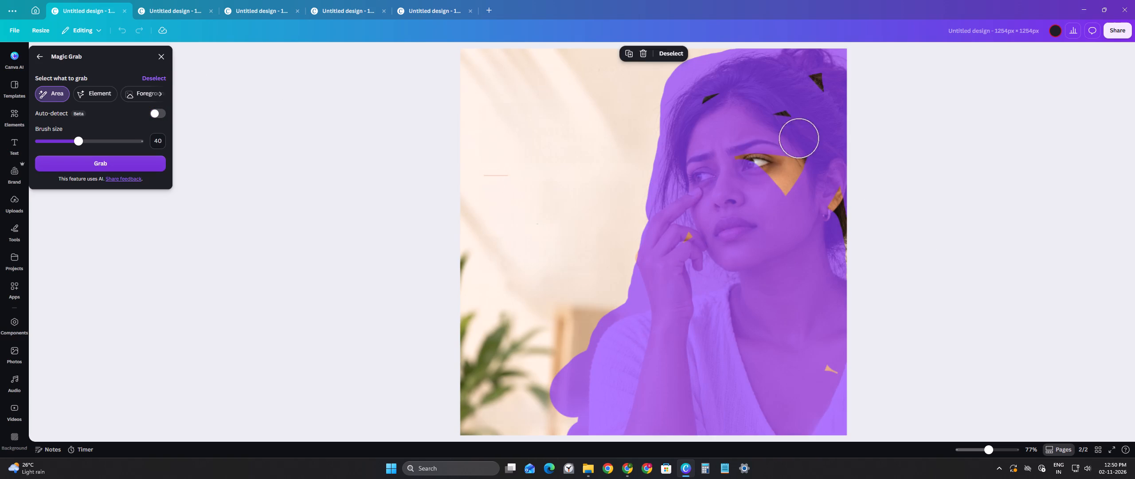
{"action": "left_click_drag", "start_coordinate": [852, 170], "coordinate": [694, 282]}
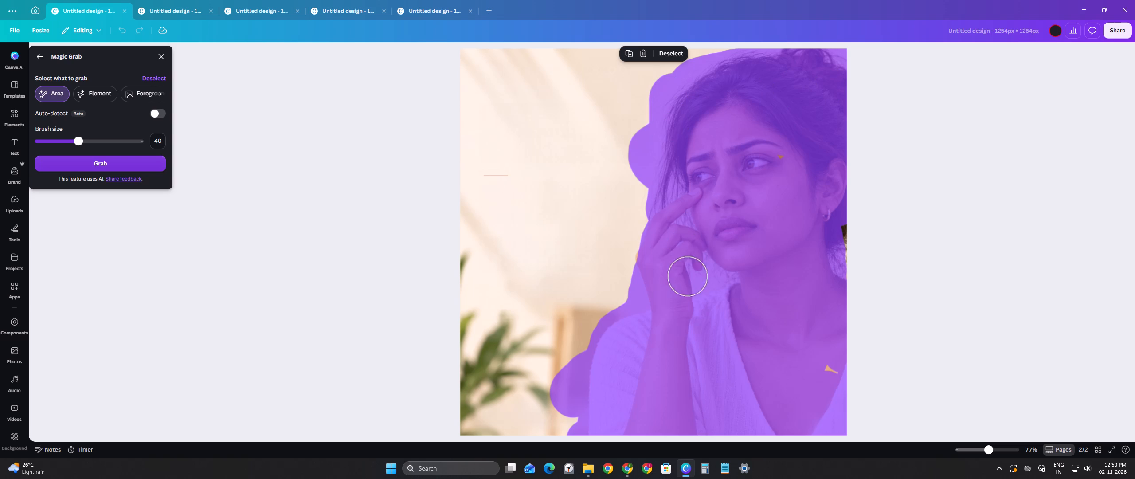
{"action": "left_click_drag", "start_coordinate": [694, 282], "coordinate": [849, 118]}
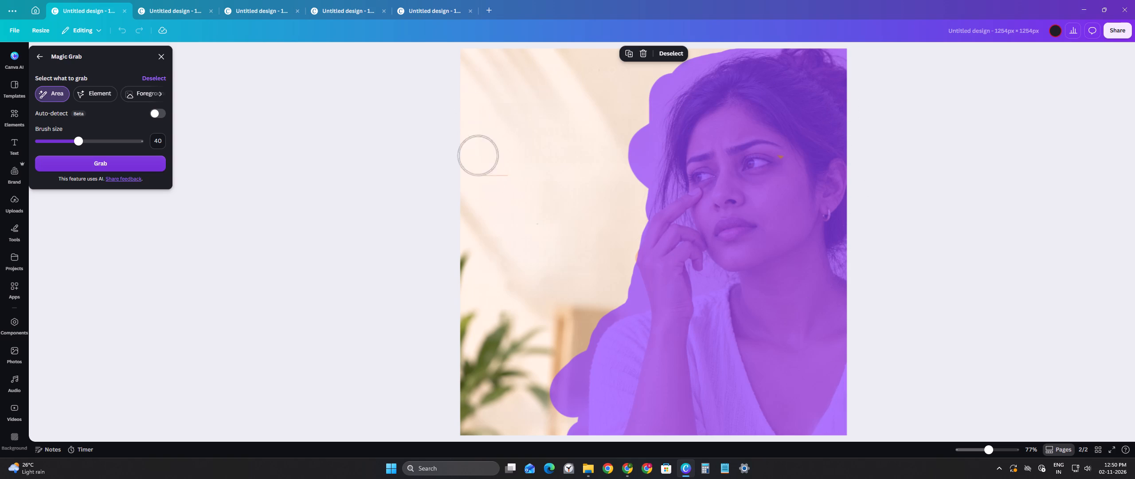
{"action": "left_click", "coordinate": [155, 165]}
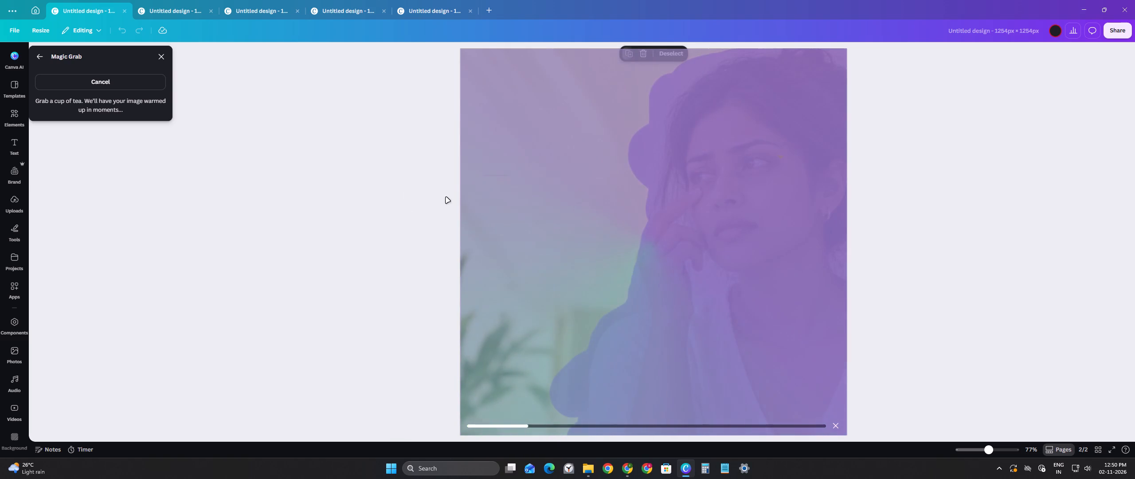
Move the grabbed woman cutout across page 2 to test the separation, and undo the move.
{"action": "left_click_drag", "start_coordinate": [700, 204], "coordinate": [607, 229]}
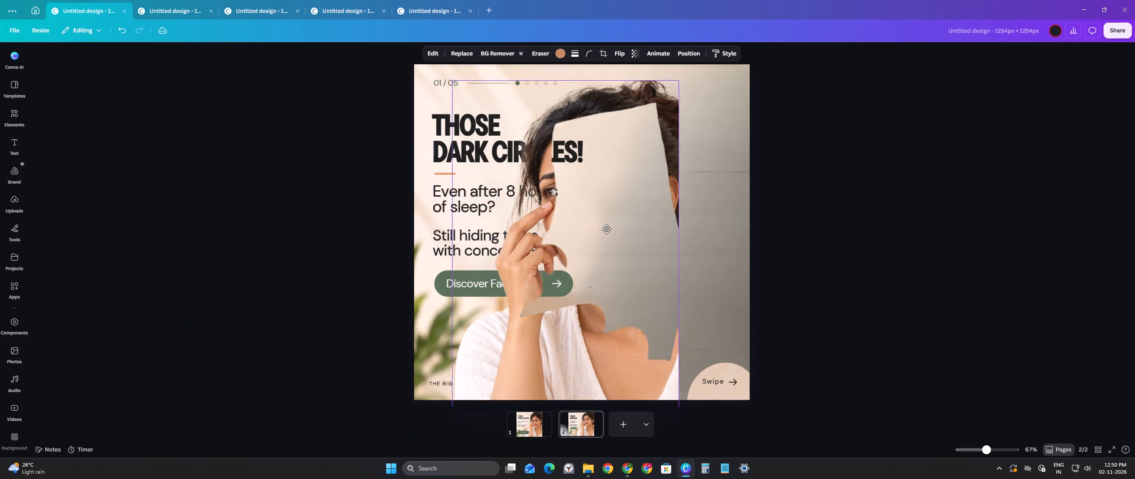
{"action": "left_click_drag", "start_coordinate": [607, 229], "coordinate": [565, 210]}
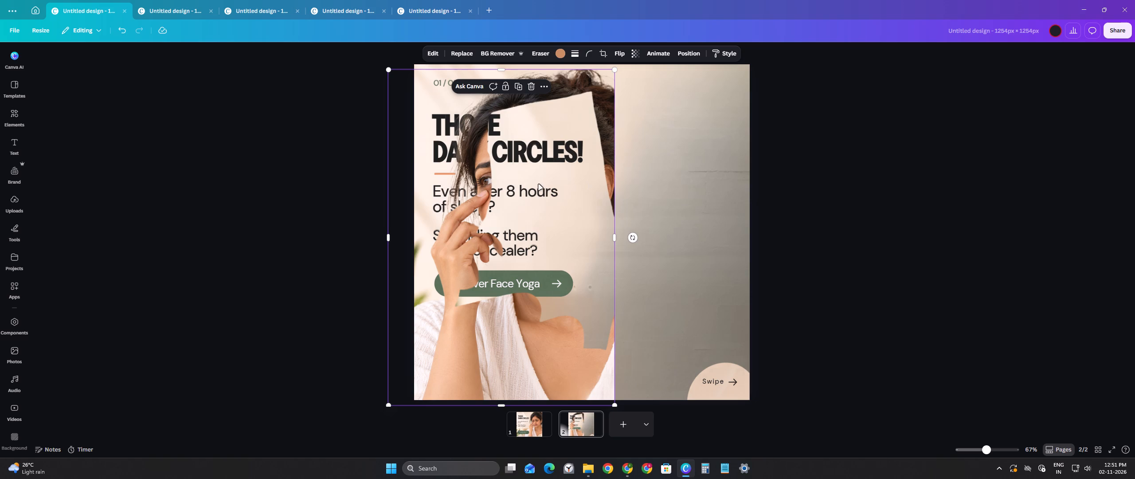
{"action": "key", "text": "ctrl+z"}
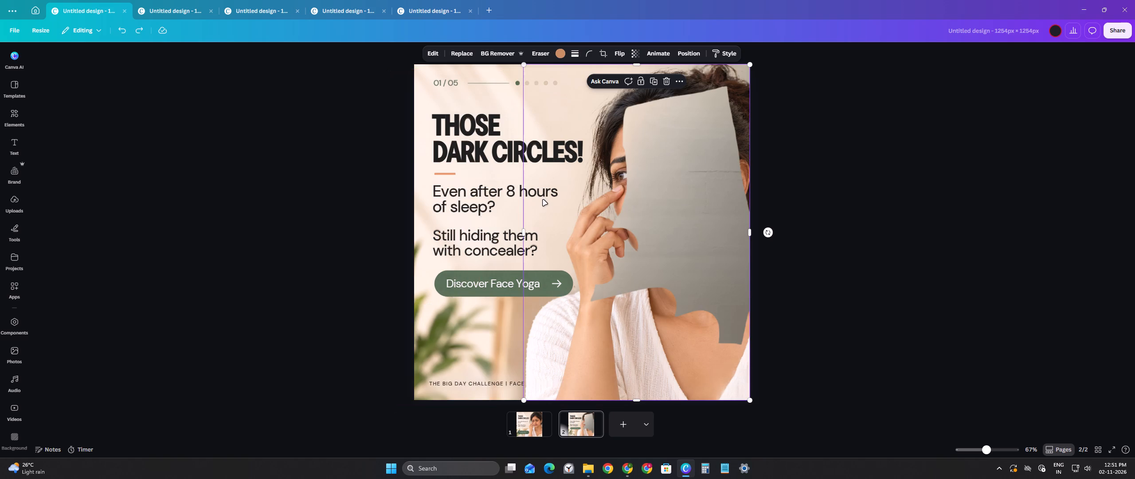
Copy the grabbed woman cutout from page 2, paste it onto page 1, and return to page 2.
{"action": "key", "text": "ctrl+c"}
{"action": "left_click", "coordinate": [529, 420]}
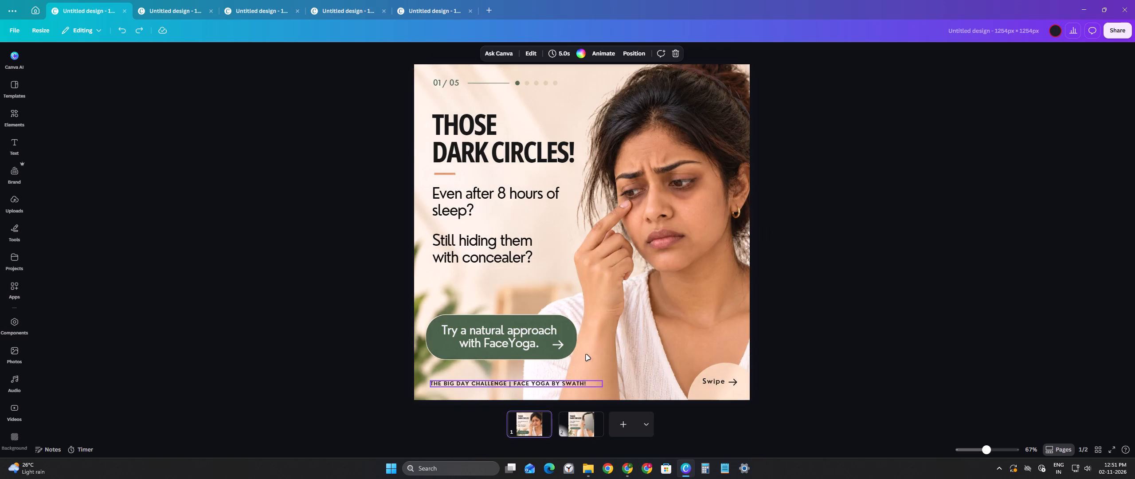
{"action": "left_click", "coordinate": [656, 332]}
{"action": "left_click_drag", "start_coordinate": [719, 251], "coordinate": [772, 282]}
{"action": "key", "text": "ctrl+v"}
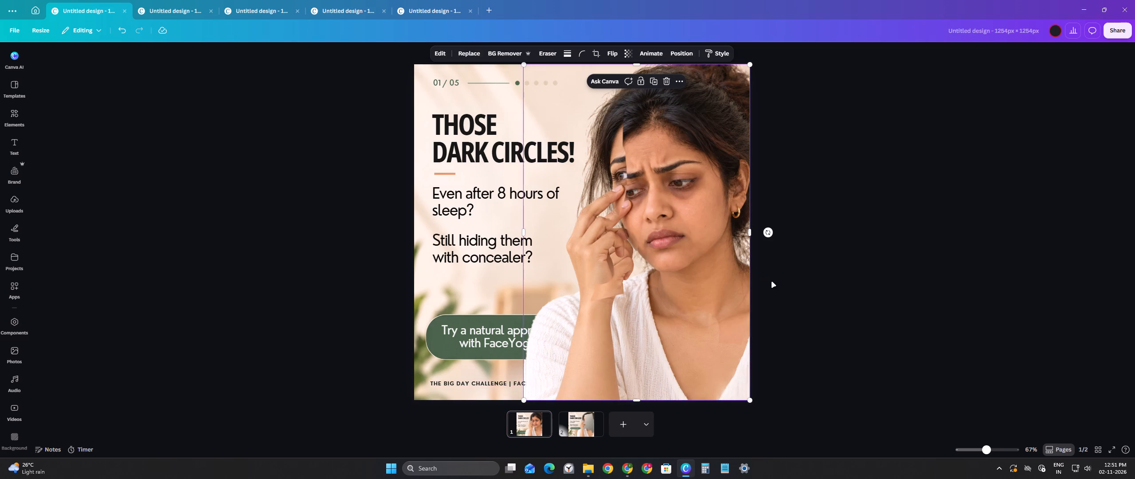
{"action": "left_click", "coordinate": [589, 427]}
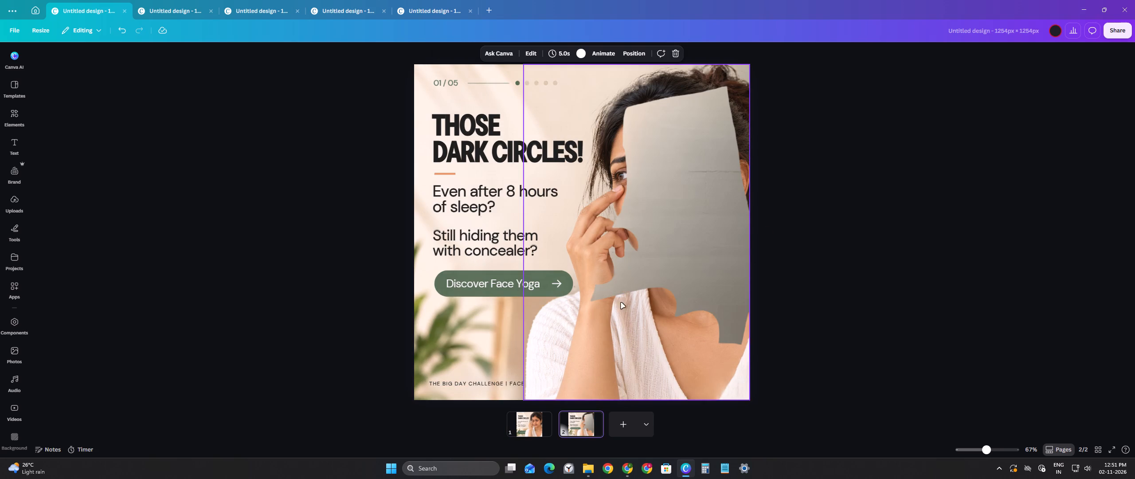
Add a blank page after page 2 and fill it with the uploaded "Those dark circles!" slide image.
{"action": "left_click", "coordinate": [617, 424]}
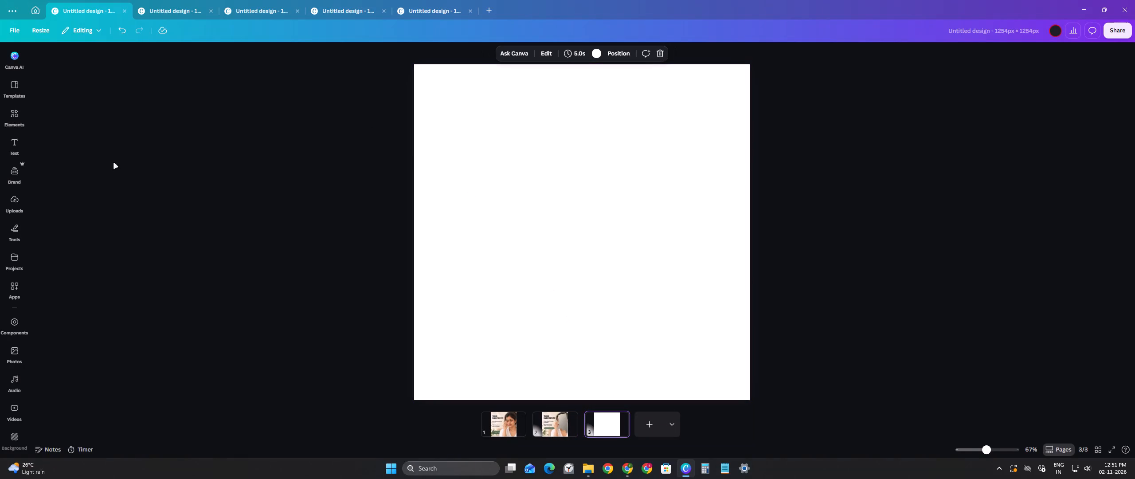
{"action": "left_click", "coordinate": [20, 206]}
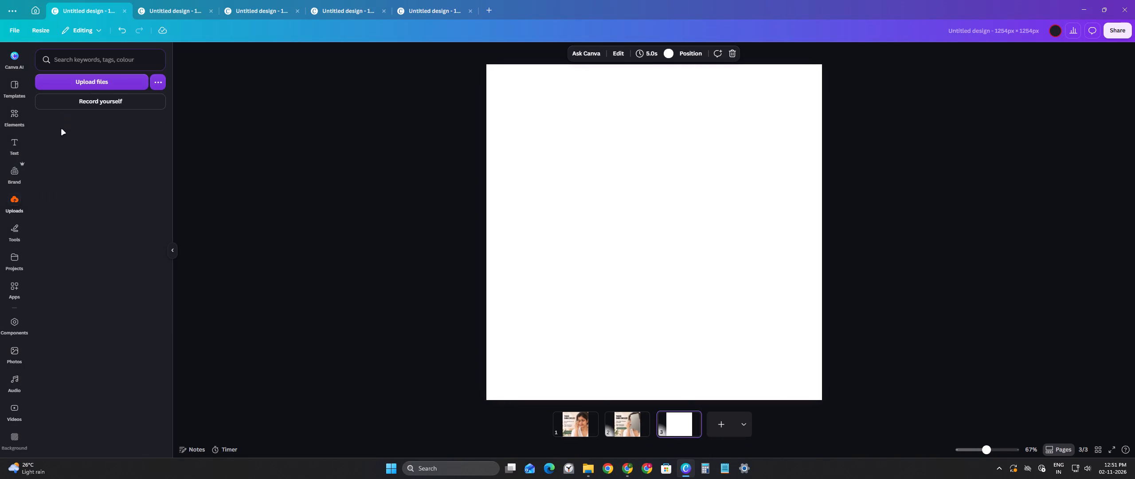
{"action": "left_click_drag", "start_coordinate": [52, 160], "coordinate": [462, 97]}
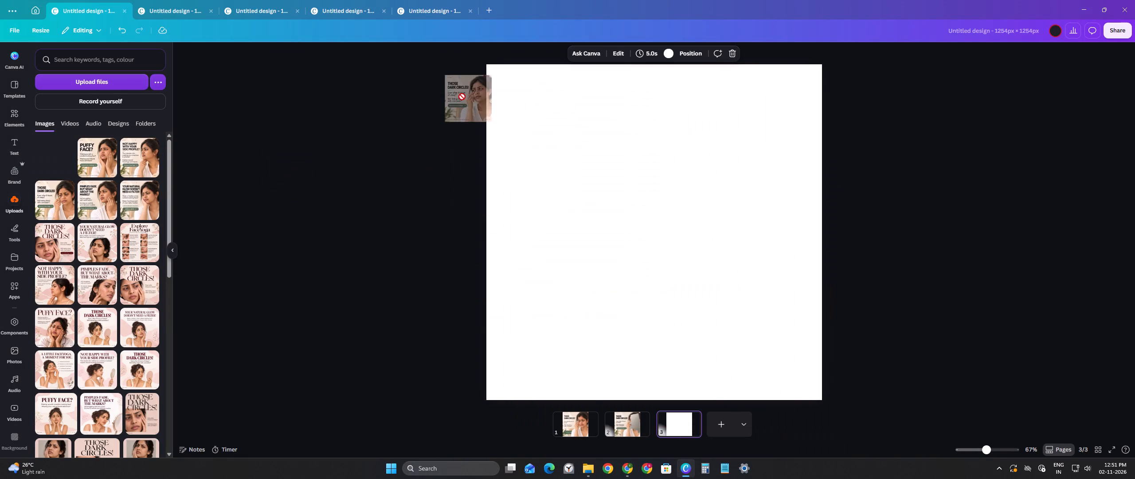
{"action": "left_click_drag", "start_coordinate": [462, 97], "coordinate": [493, 96]}
{"action": "left_click", "coordinate": [616, 142]}
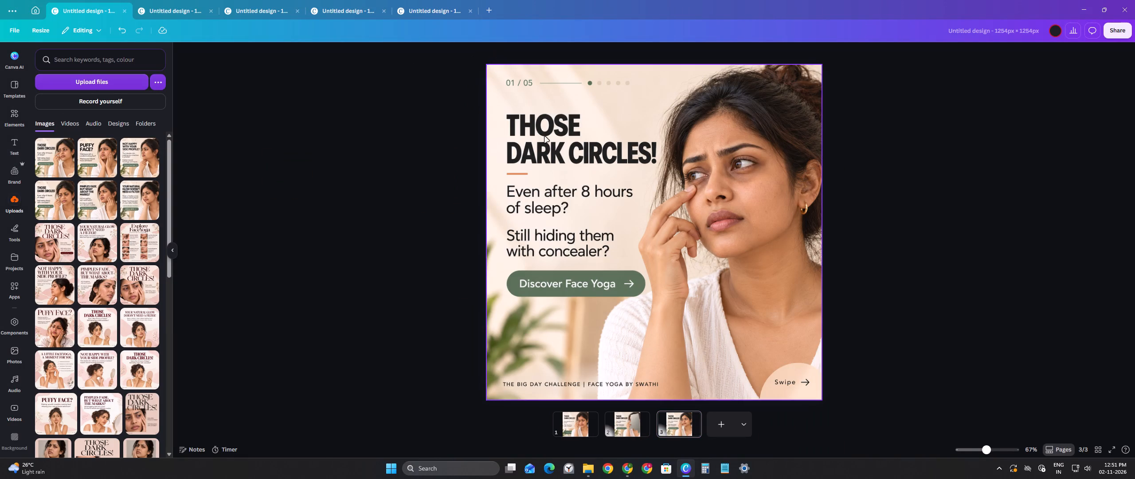
Split the new page's slide image into editable layers with Magic Layers.
{"action": "left_click", "coordinate": [552, 144]}
{"action": "left_click", "coordinate": [498, 56]}
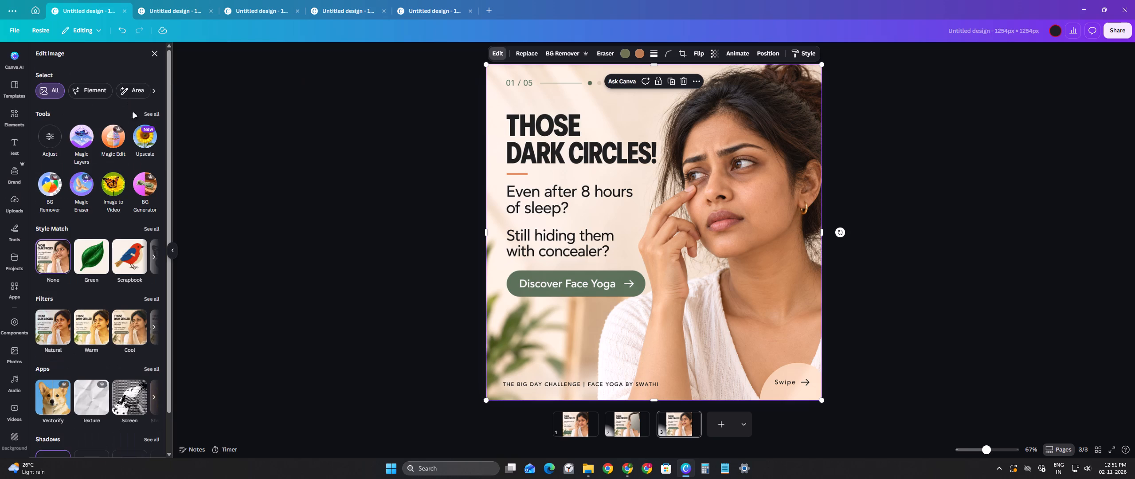
{"action": "left_click", "coordinate": [74, 134]}
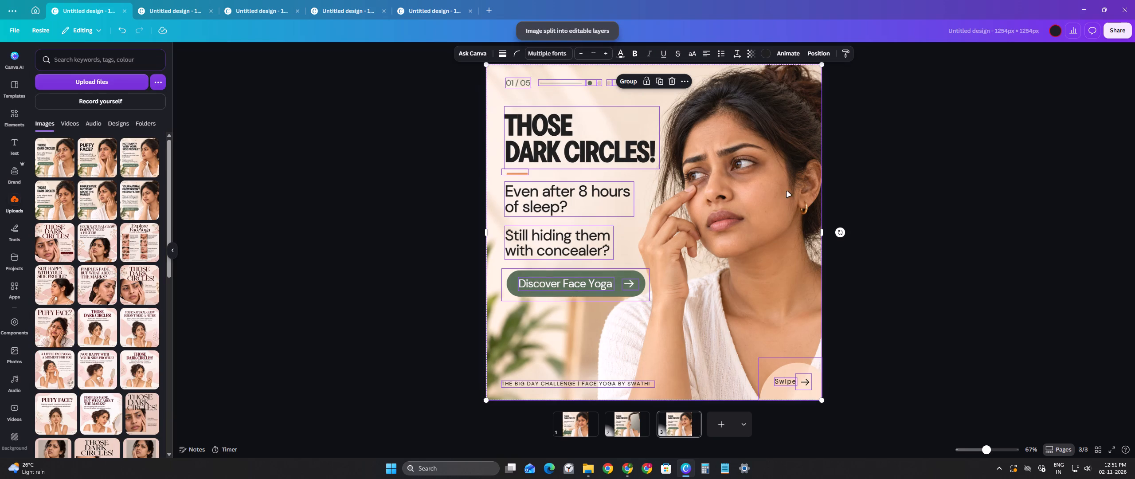
Apply Magic Layers again to the new page's background photo to separate the woman from it.
{"action": "left_click", "coordinate": [787, 192]}
{"action": "left_click", "coordinate": [767, 193]}
{"action": "left_click", "coordinate": [751, 194]}
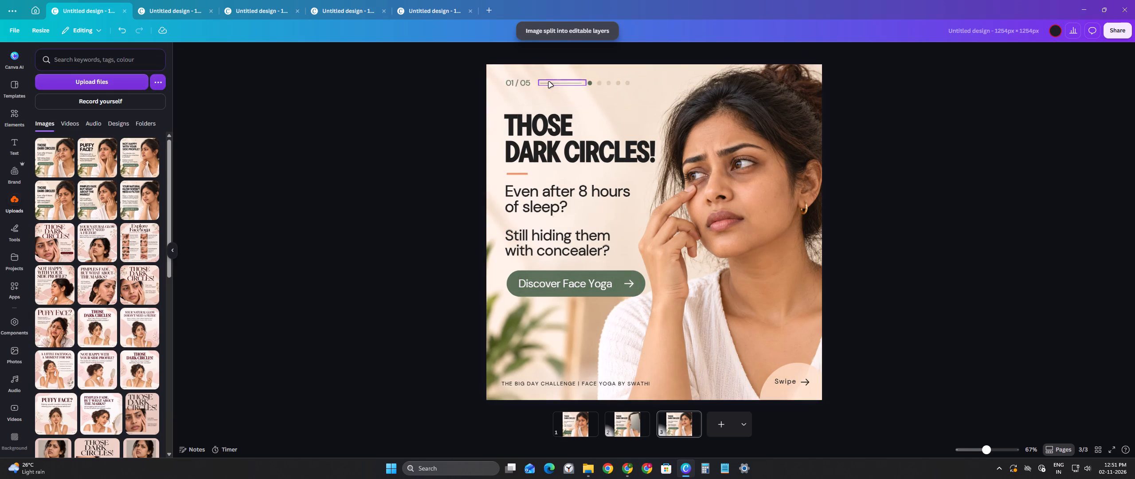
{"action": "left_click", "coordinate": [802, 143]}
{"action": "left_click", "coordinate": [501, 56]}
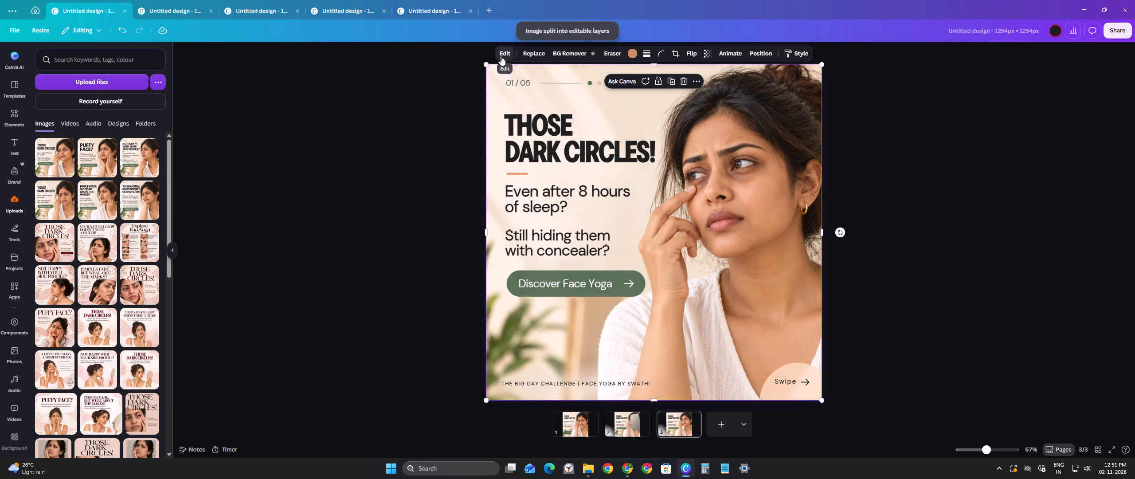
{"action": "left_click", "coordinate": [90, 137]}
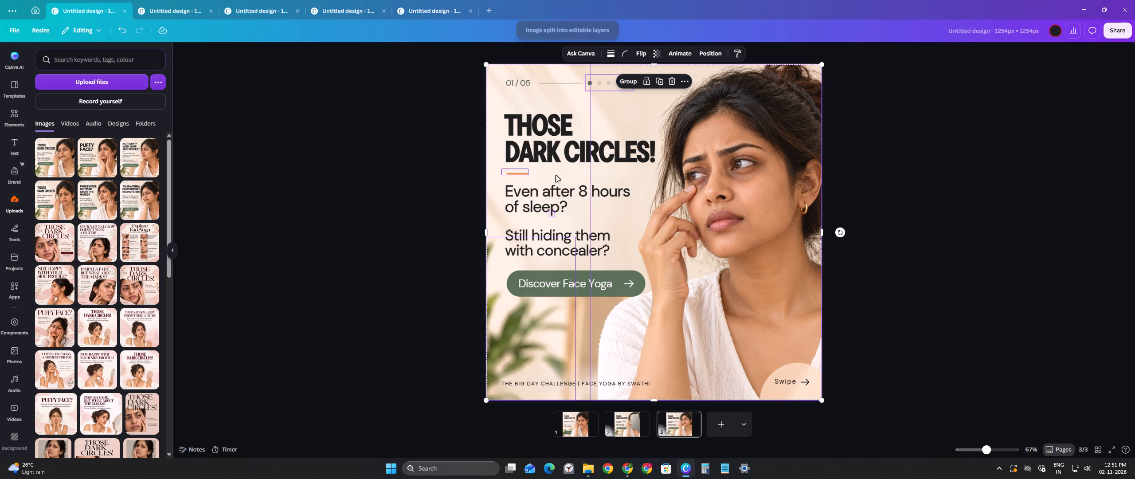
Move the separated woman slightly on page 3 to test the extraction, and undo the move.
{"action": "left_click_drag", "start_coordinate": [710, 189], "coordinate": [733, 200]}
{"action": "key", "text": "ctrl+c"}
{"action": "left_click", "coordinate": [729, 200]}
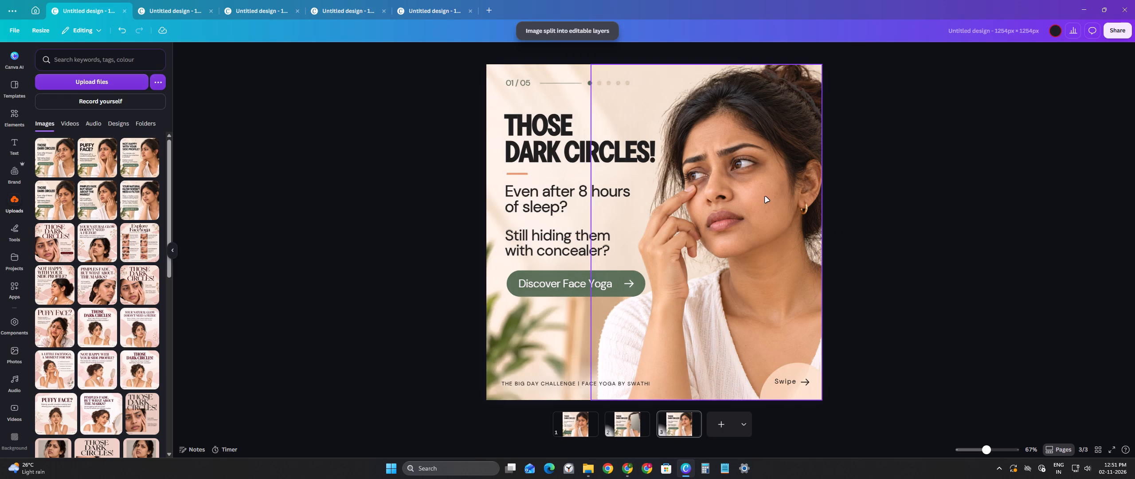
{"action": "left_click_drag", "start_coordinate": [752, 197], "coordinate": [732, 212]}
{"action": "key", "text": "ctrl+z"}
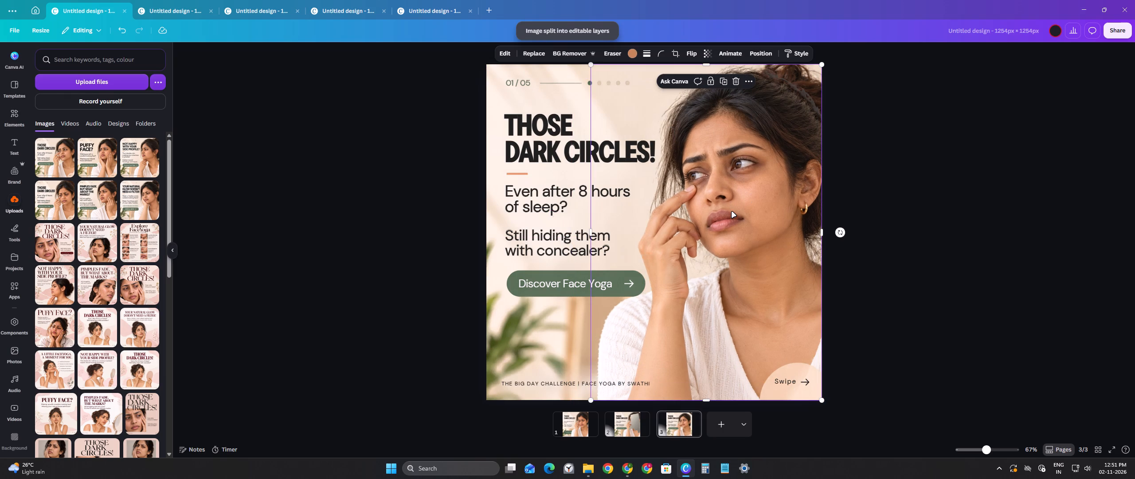
Copy the separated woman from page 3 and paste her onto page 1.
{"action": "left_click", "coordinate": [732, 212]}
{"action": "key", "text": "ctrl+c"}
{"action": "left_click", "coordinate": [586, 424]}
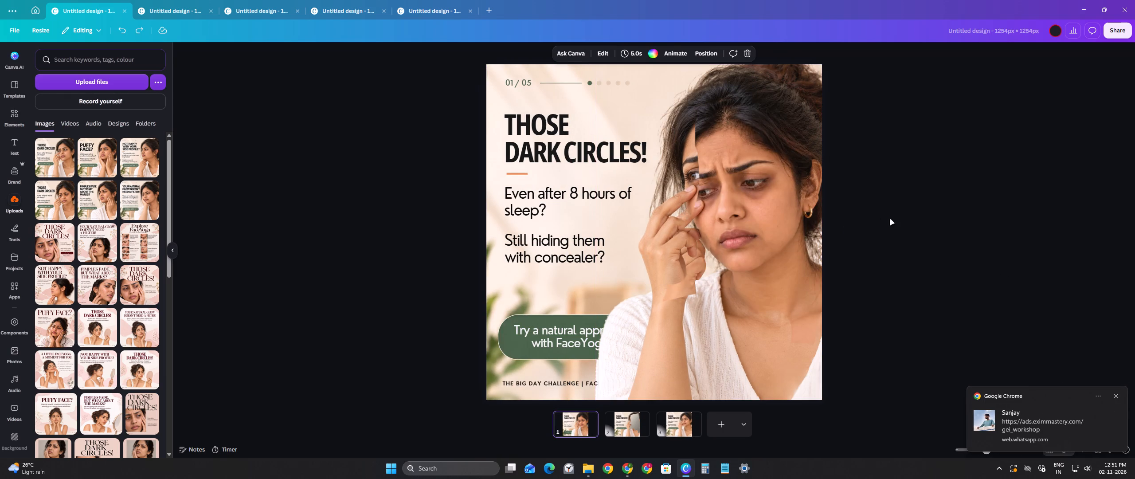
{"action": "left_click_drag", "start_coordinate": [905, 224], "coordinate": [1012, 247]}
{"action": "key", "text": "ctrl+v"}
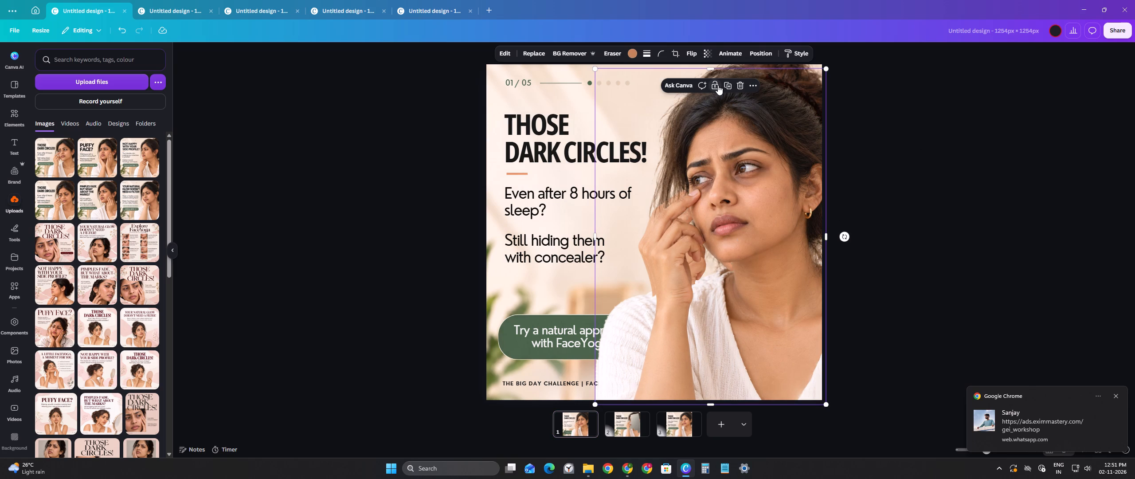
Duplicate page 1.
{"action": "left_click", "coordinate": [590, 420]}
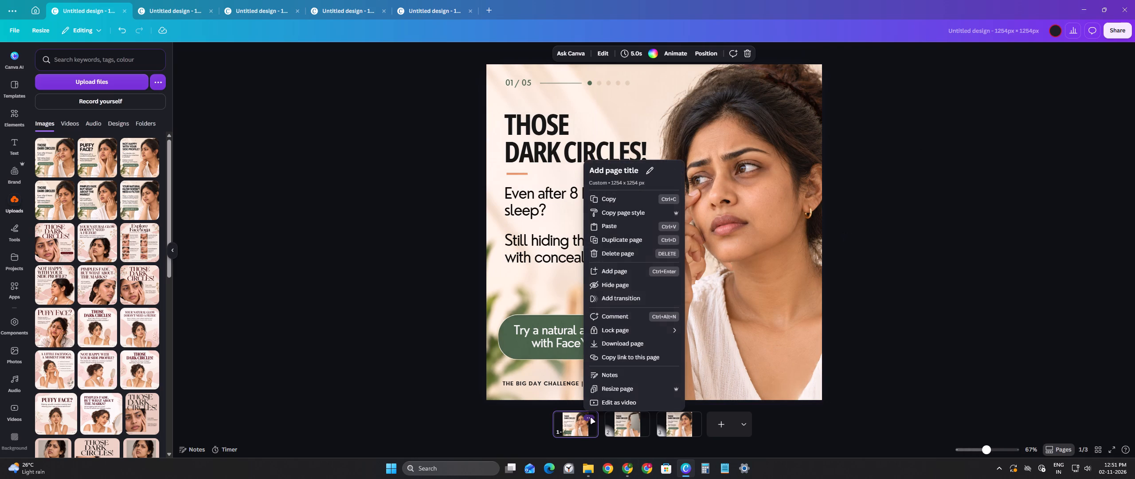
{"action": "left_click", "coordinate": [625, 241]}
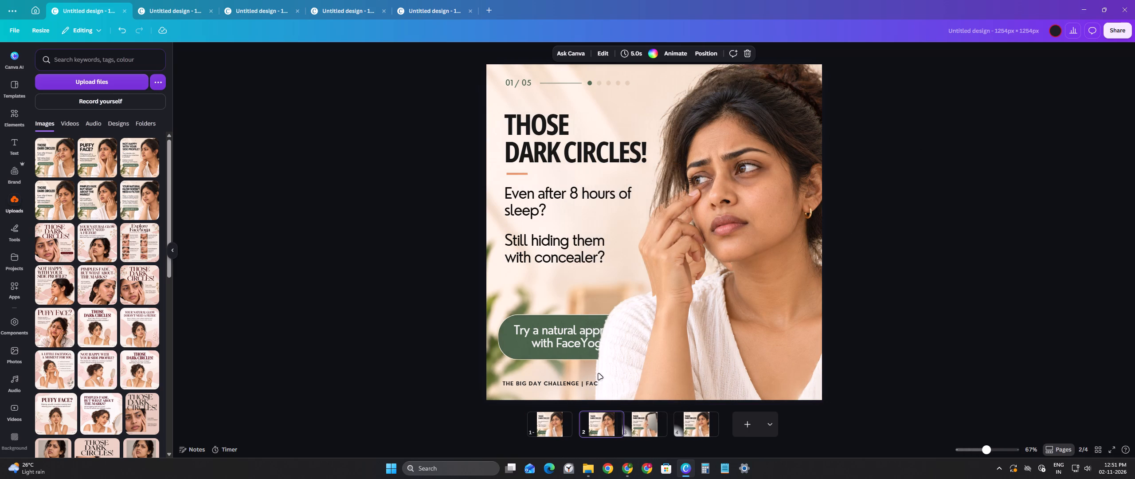
Delete all three stacked woman cutouts from the duplicated page, leaving only the background and text.
{"action": "left_click_drag", "start_coordinate": [742, 204], "coordinate": [563, 203]}
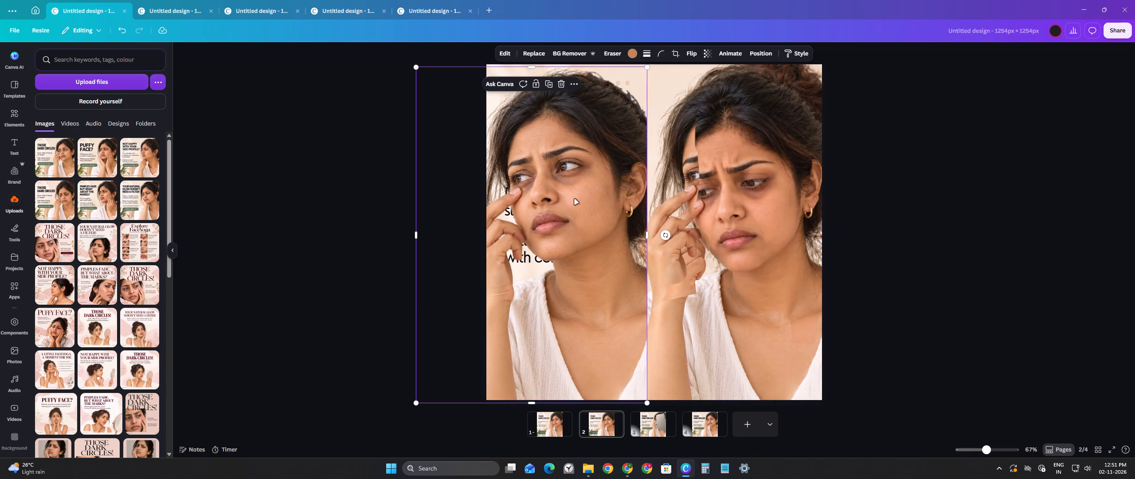
{"action": "left_click_drag", "start_coordinate": [722, 216], "coordinate": [523, 212]}
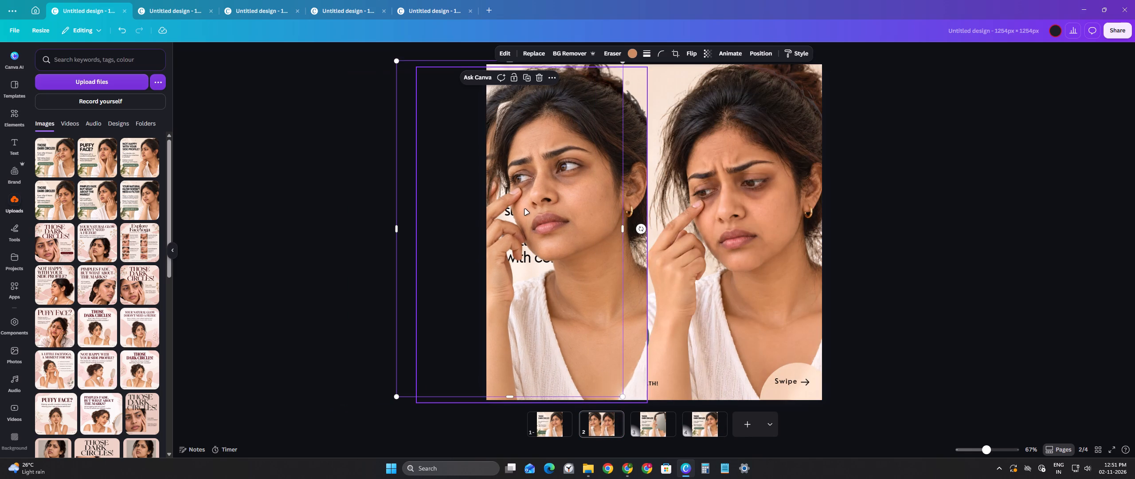
{"action": "key", "text": "Delete"}
{"action": "left_click", "coordinate": [570, 205]}
{"action": "key", "text": "Delete"}
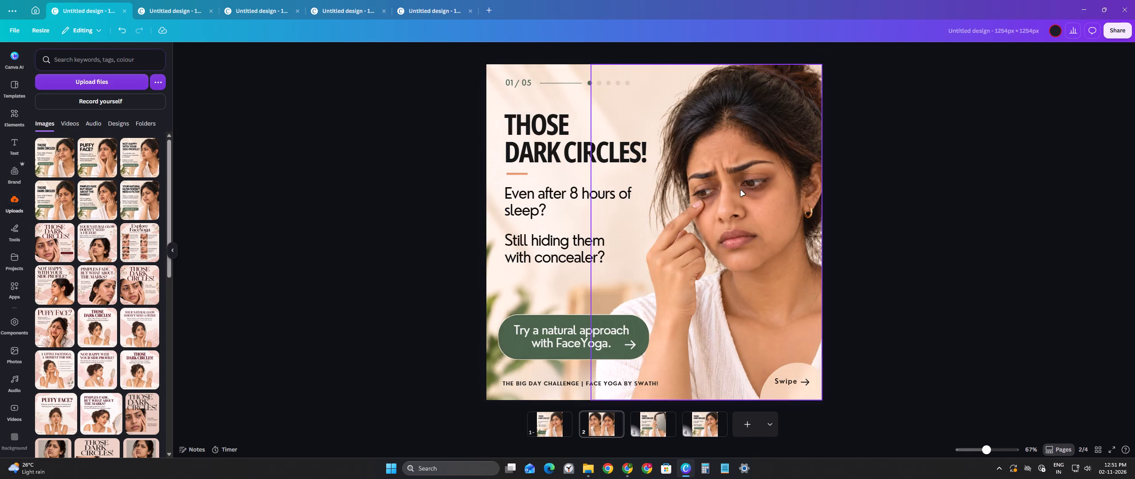
{"action": "left_click", "coordinate": [741, 191]}
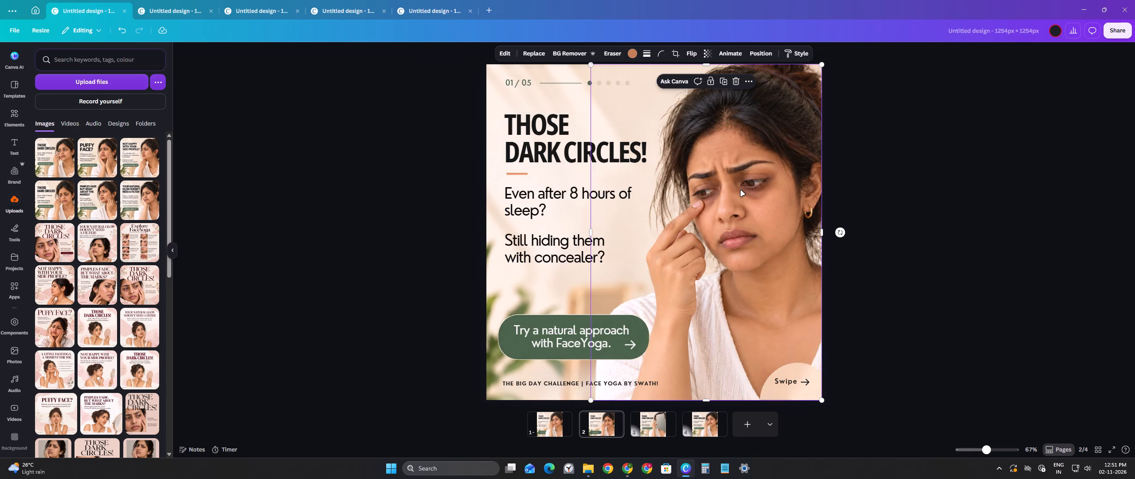
{"action": "key", "text": "Delete"}
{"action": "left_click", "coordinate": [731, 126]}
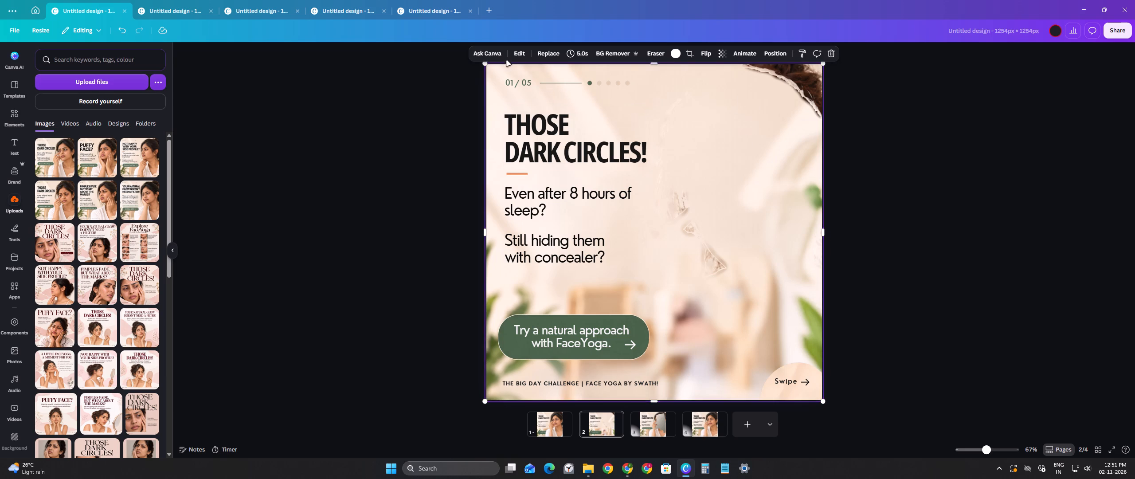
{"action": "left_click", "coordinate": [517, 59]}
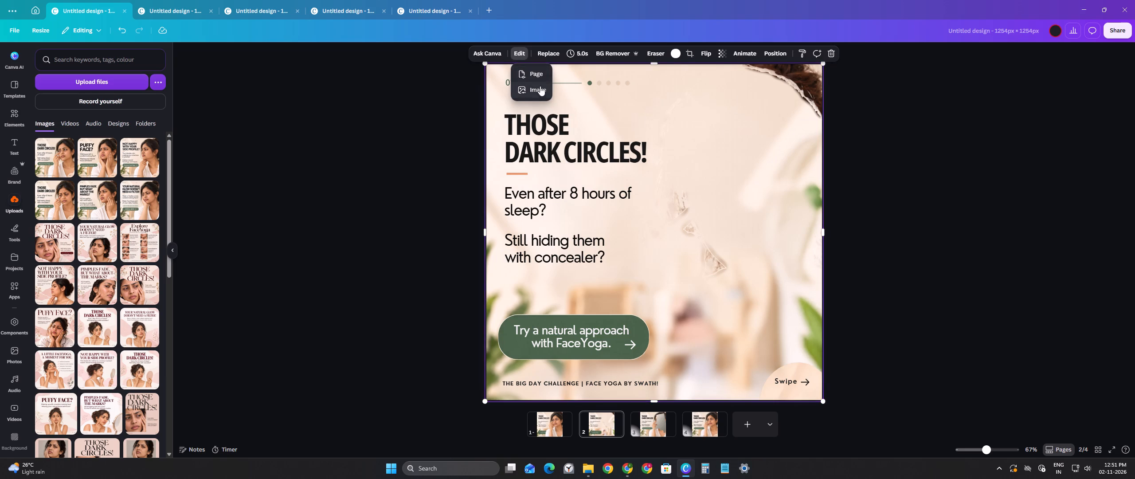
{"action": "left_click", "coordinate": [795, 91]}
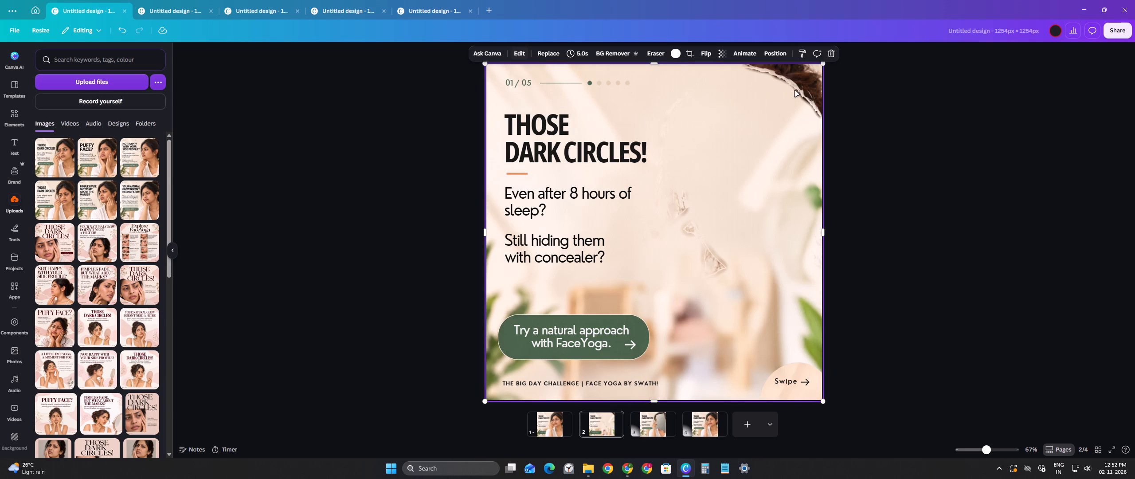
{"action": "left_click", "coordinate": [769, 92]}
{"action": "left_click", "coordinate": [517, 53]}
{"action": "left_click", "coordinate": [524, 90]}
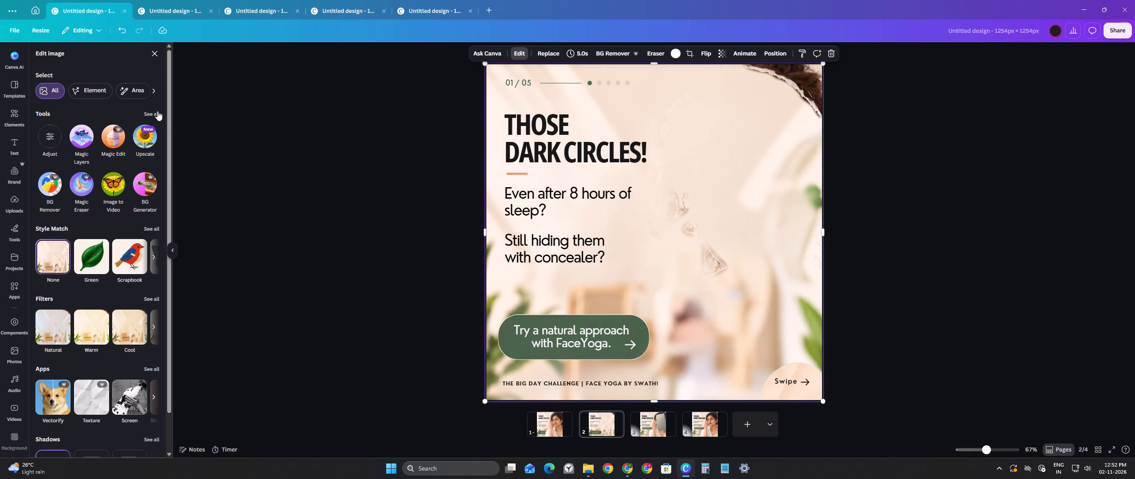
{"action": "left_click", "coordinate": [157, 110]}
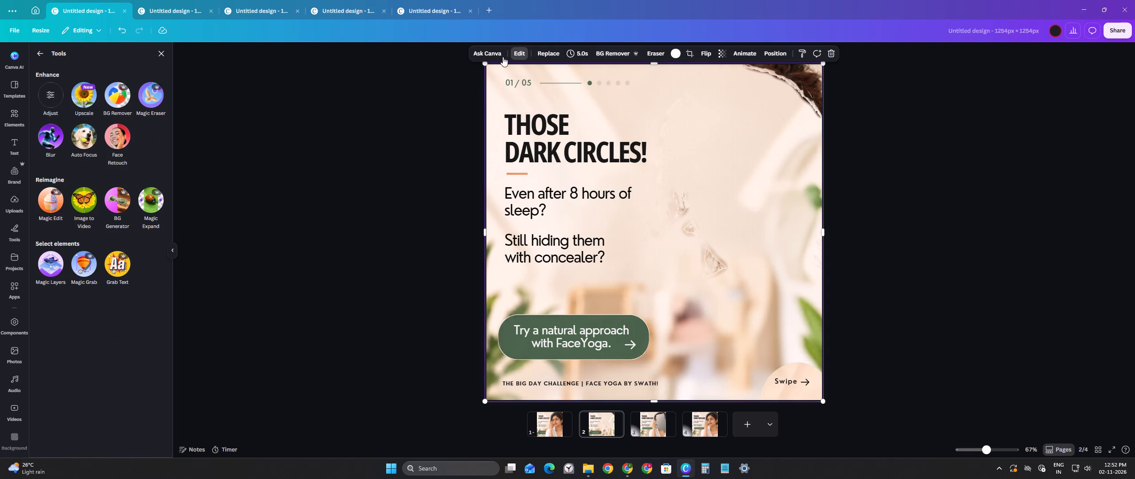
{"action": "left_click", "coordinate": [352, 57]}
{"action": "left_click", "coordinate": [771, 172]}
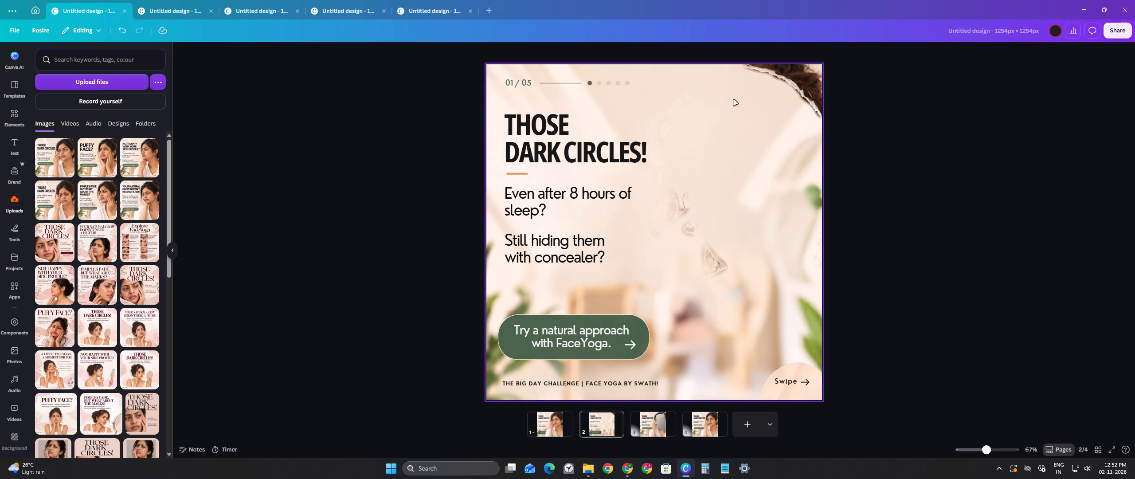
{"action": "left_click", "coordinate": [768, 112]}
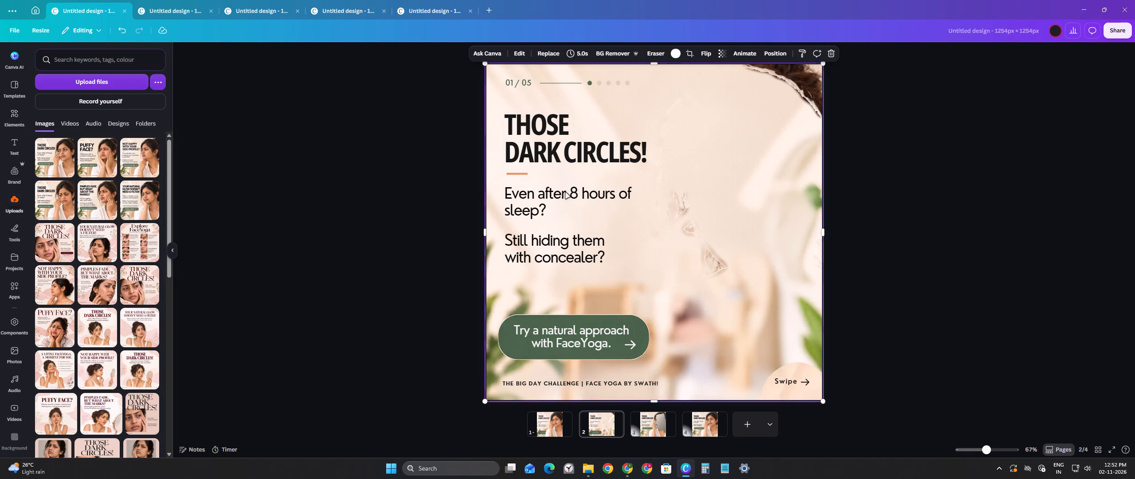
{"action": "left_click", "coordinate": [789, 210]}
Use Magic Eraser on the duplicated page's background to erase the central smudges and the leftover hair in the upper corner.
{"action": "left_click", "coordinate": [758, 118]}
{"action": "left_click", "coordinate": [658, 55]}
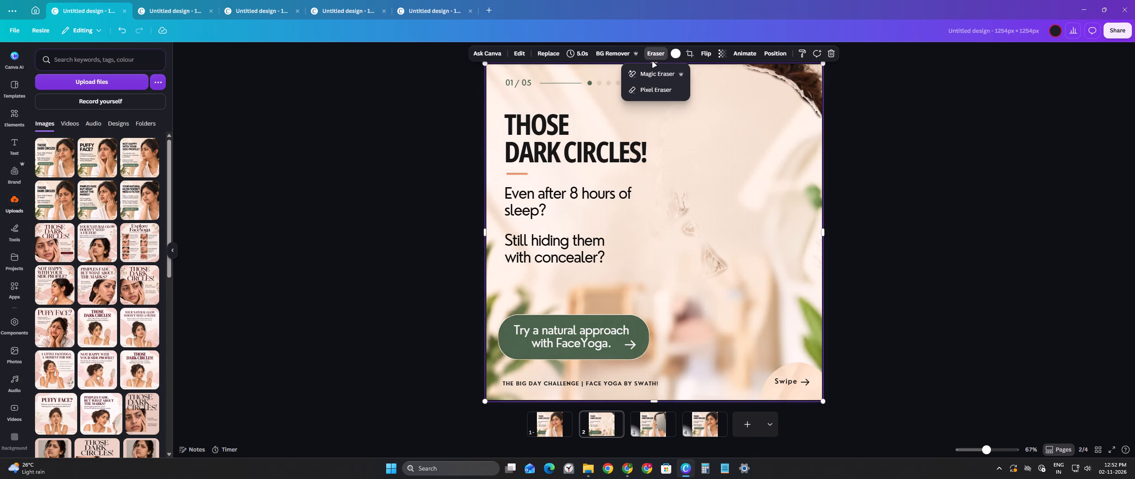
{"action": "left_click", "coordinate": [650, 80]}
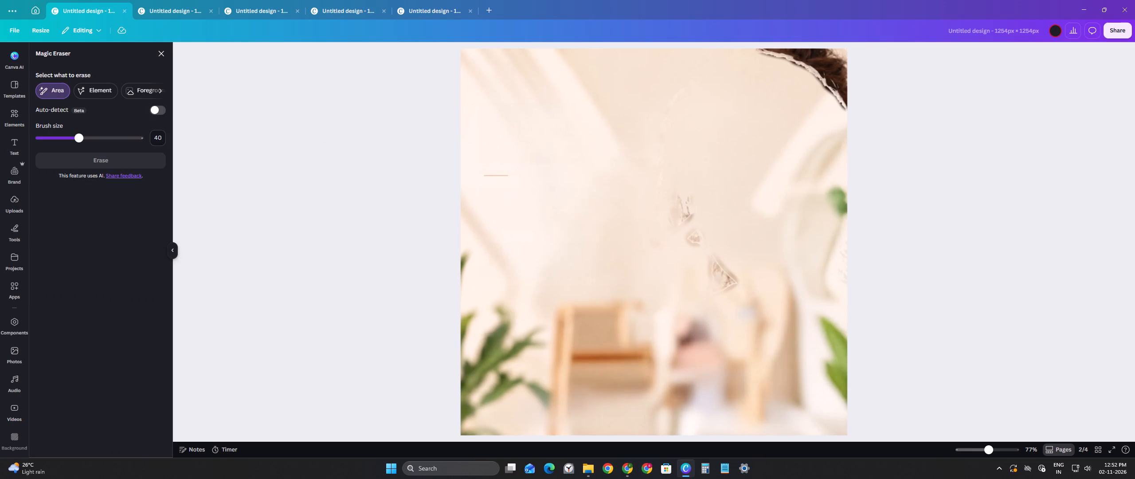
{"action": "left_click_drag", "start_coordinate": [682, 200], "coordinate": [722, 284]}
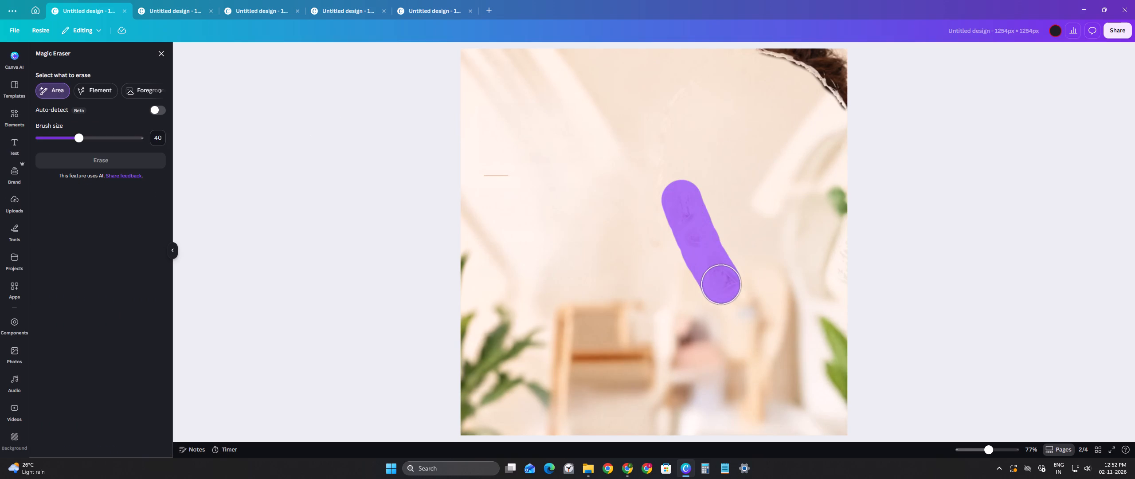
{"action": "left_click_drag", "start_coordinate": [722, 284], "coordinate": [722, 286]}
{"action": "left_click_drag", "start_coordinate": [770, 35], "coordinate": [804, 49]}
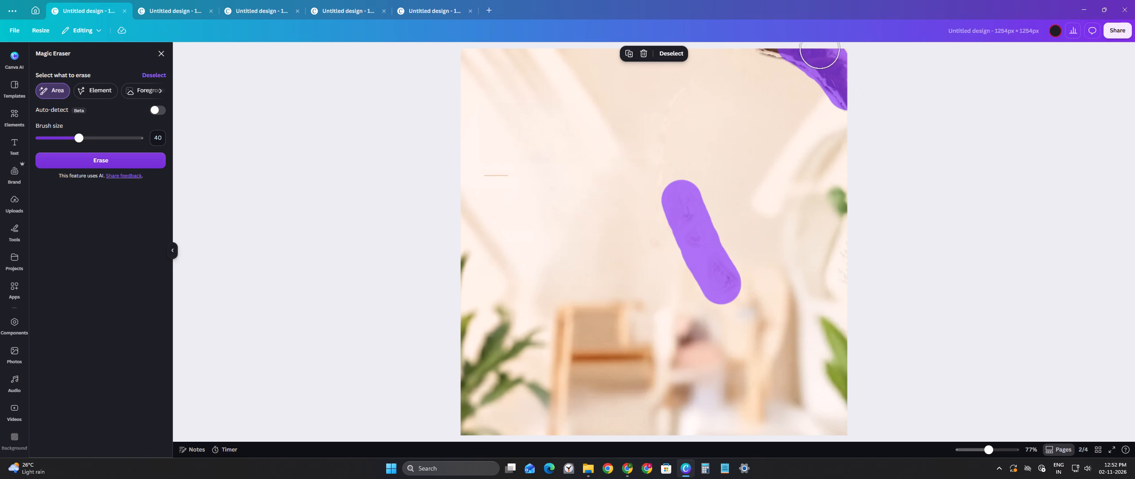
{"action": "left_click_drag", "start_coordinate": [804, 49], "coordinate": [849, 76]}
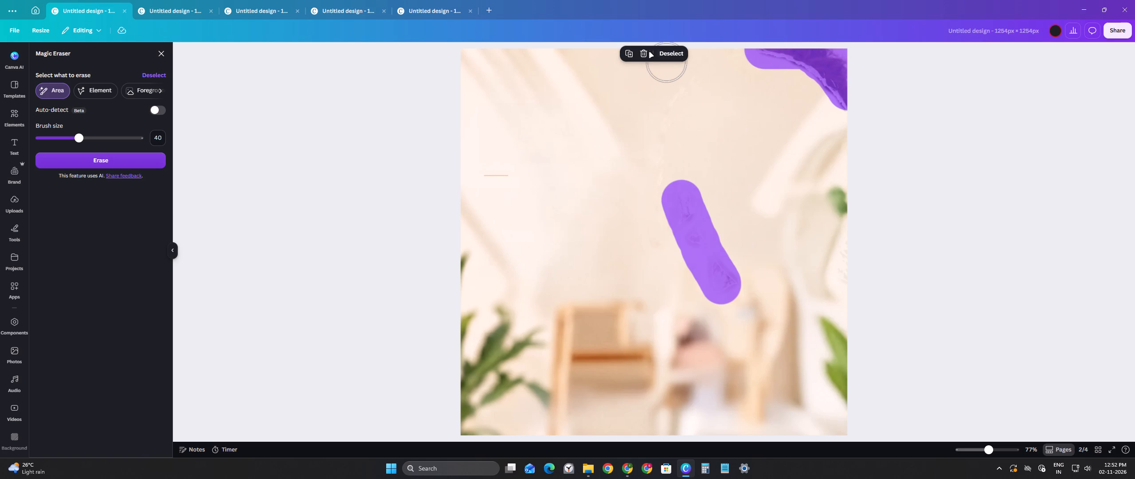
{"action": "left_click", "coordinate": [644, 51]}
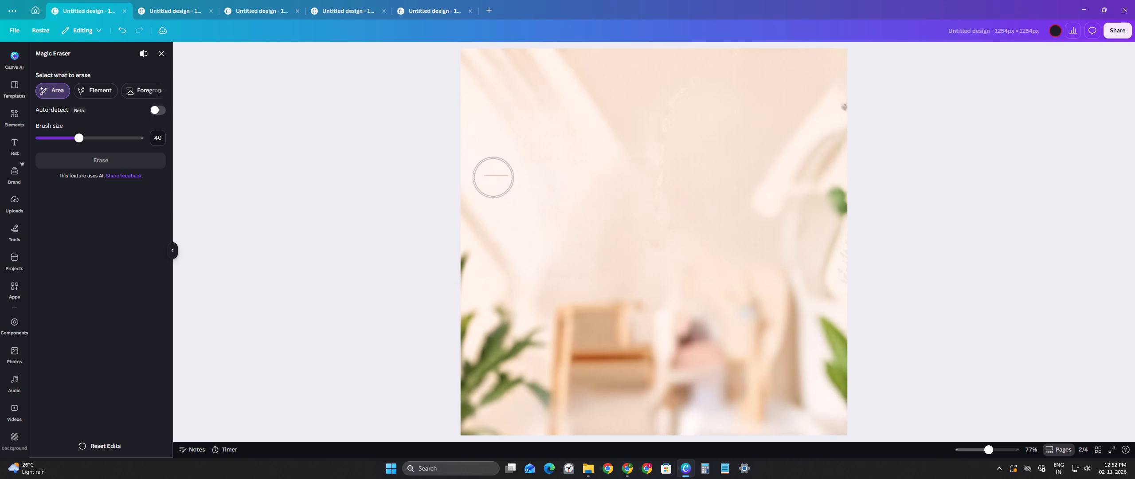
Erase the small orange accent line from the background image with Magic Eraser.
{"action": "left_click", "coordinate": [495, 177]}
{"action": "left_click", "coordinate": [643, 54]}
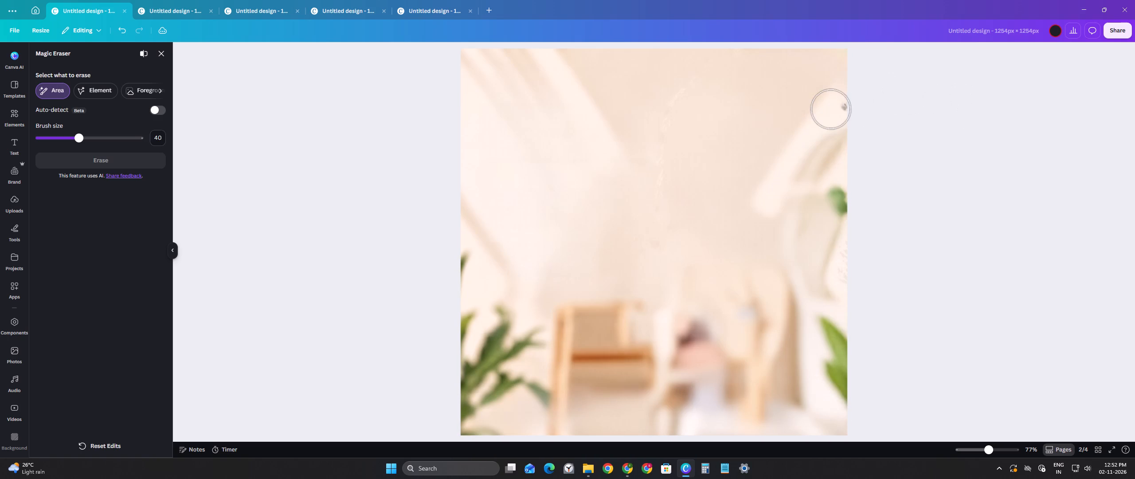
Erase one more area at the upper right edge of the background image with Magic Eraser and finish erasing.
{"action": "left_click", "coordinate": [855, 106]}
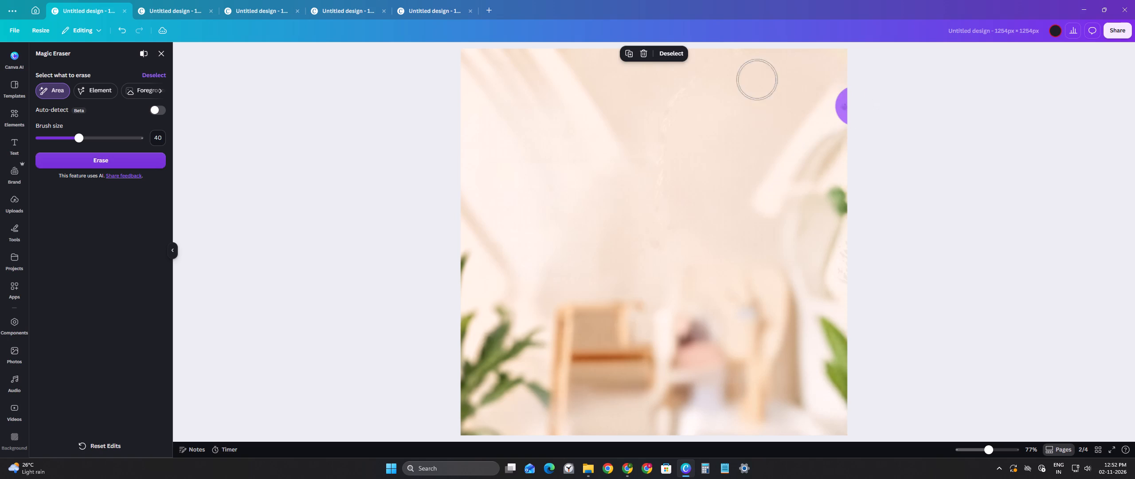
{"action": "left_click", "coordinate": [644, 55]}
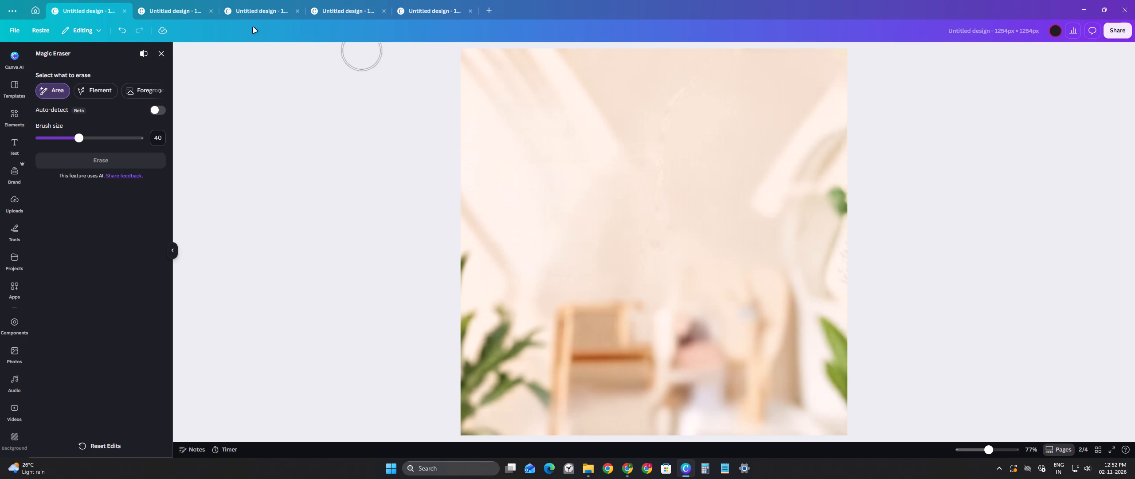
{"action": "left_click", "coordinate": [164, 52]}
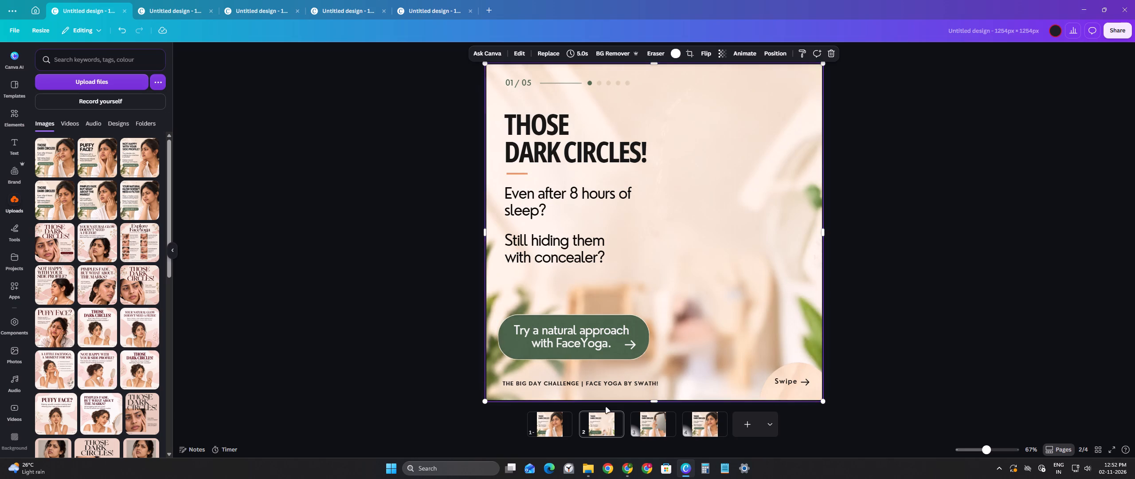
Copy the top woman cutout from page 1 and paste it onto page 2.
{"action": "left_click", "coordinate": [548, 429]}
{"action": "left_click", "coordinate": [722, 264]}
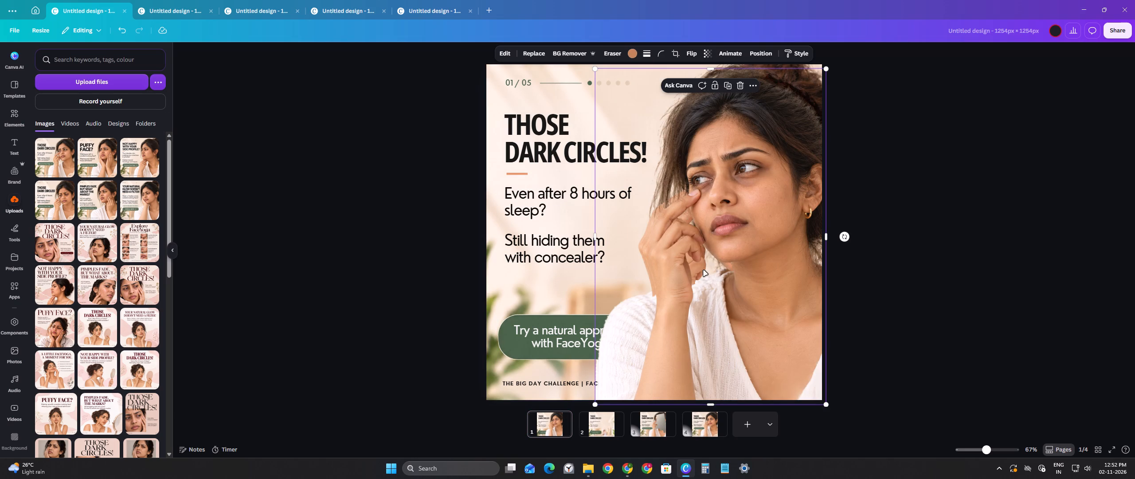
{"action": "left_click_drag", "start_coordinate": [683, 302], "coordinate": [697, 308]}
{"action": "key", "text": "ctrl+c"}
{"action": "left_click", "coordinate": [605, 432]}
{"action": "left_click", "coordinate": [823, 374]}
{"action": "key", "text": "ctrl+v"}
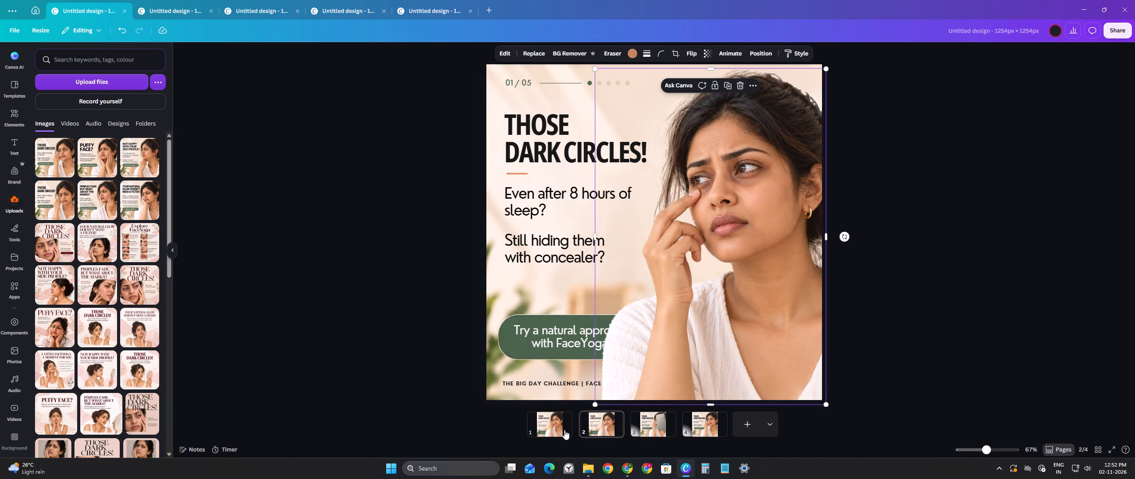
Move page 1's top cutout aside, then copy the woman cutout beneath it onto page 2.
{"action": "left_click", "coordinate": [564, 430]}
{"action": "left_click_drag", "start_coordinate": [769, 118], "coordinate": [669, 232]}
{"action": "left_click", "coordinate": [755, 102]}
{"action": "left_click_drag", "start_coordinate": [782, 123], "coordinate": [784, 133]}
{"action": "key", "text": "ctrl+c"}
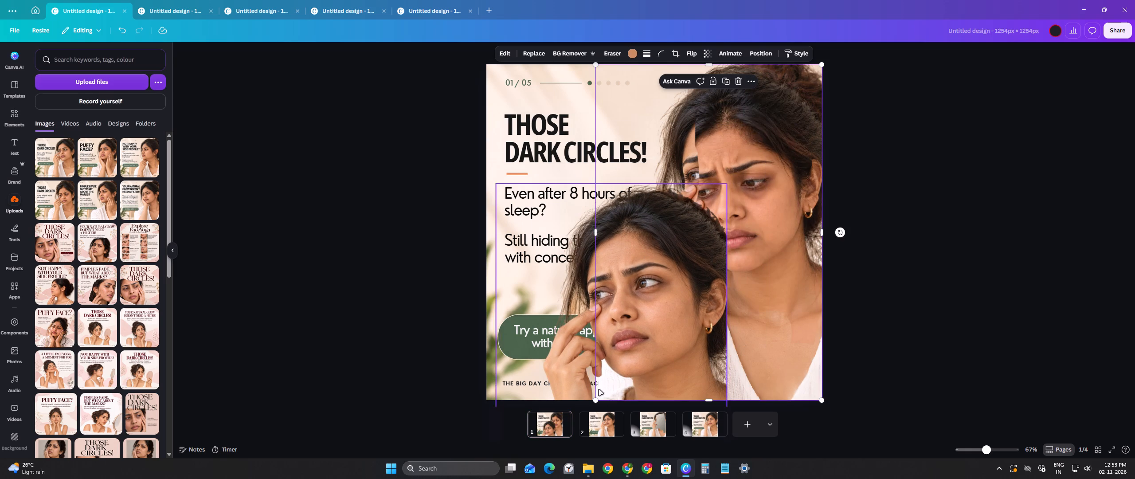
{"action": "left_click", "coordinate": [603, 433]}
{"action": "left_click_drag", "start_coordinate": [875, 328], "coordinate": [893, 329]}
{"action": "key", "text": "ctrl+v"}
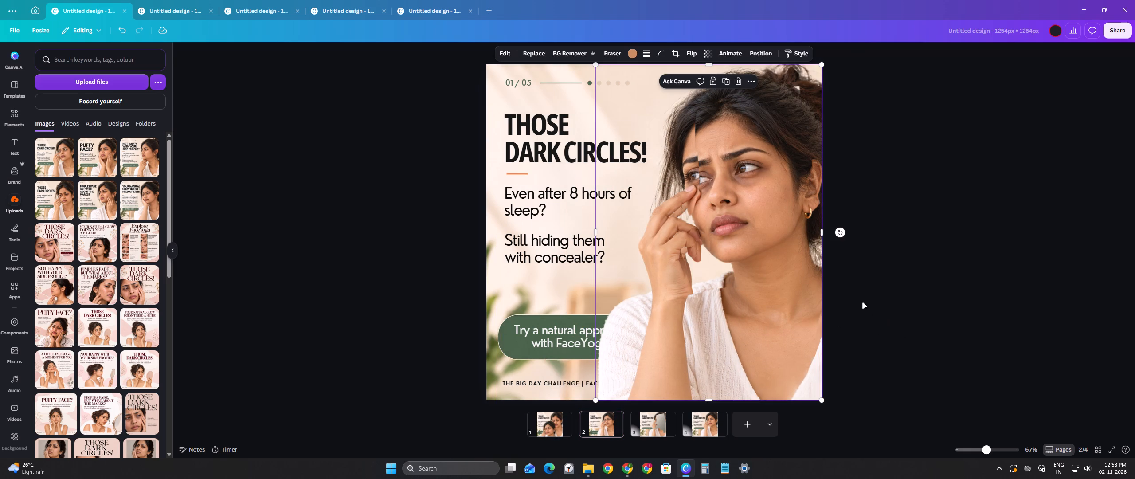
Nudge the newly pasted cutout on page 2 down and to the right to line up with the cutout below.
{"action": "key", "text": "Down"}
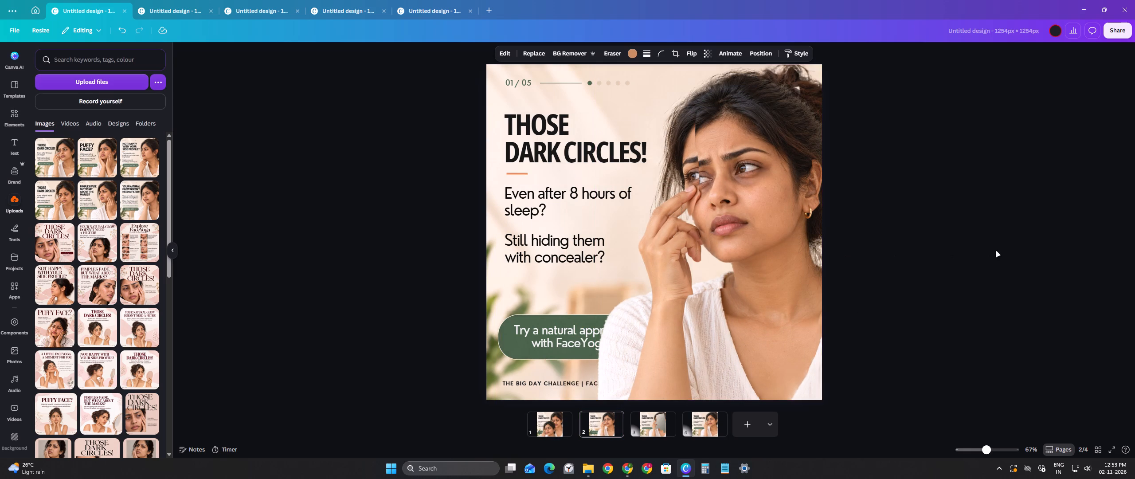
{"action": "key", "text": "Right"}
{"action": "key", "text": "Right"}
{"action": "key", "text": "Down"}
{"action": "key", "text": "Down"}
{"action": "key", "text": "Down"}
{"action": "key", "text": "Down"}
{"action": "key", "text": "Down"}
{"action": "key", "text": "Down"}
{"action": "key", "text": "Down"}
{"action": "key", "text": "Down"}
{"action": "key", "text": "Down"}
{"action": "key", "text": "Down"}
{"action": "key", "text": "Down"}
{"action": "key", "text": "Down"}
{"action": "key", "text": "Down"}
{"action": "key", "text": "Down"}
{"action": "key", "text": "Down"}
{"action": "key", "text": "Down"}
{"action": "key", "text": "Down"}
{"action": "key", "text": "Down"}
{"action": "key", "text": "Down"}
{"action": "key", "text": "Right"}
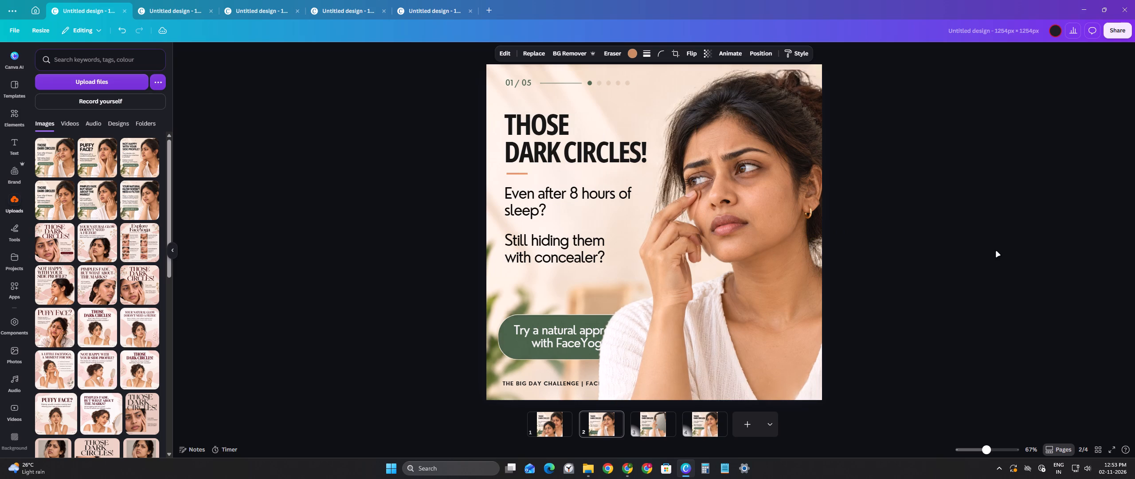
{"action": "key", "text": "Right"}
{"action": "key", "text": "Right"}
{"action": "key", "text": "Right"}
{"action": "key", "text": "Right"}
{"action": "key", "text": "Right"}
{"action": "key", "text": "Right"}
{"action": "key", "text": "Right"}
{"action": "key", "text": "Right"}
{"action": "key", "text": "Right"}
{"action": "key", "text": "Right"}
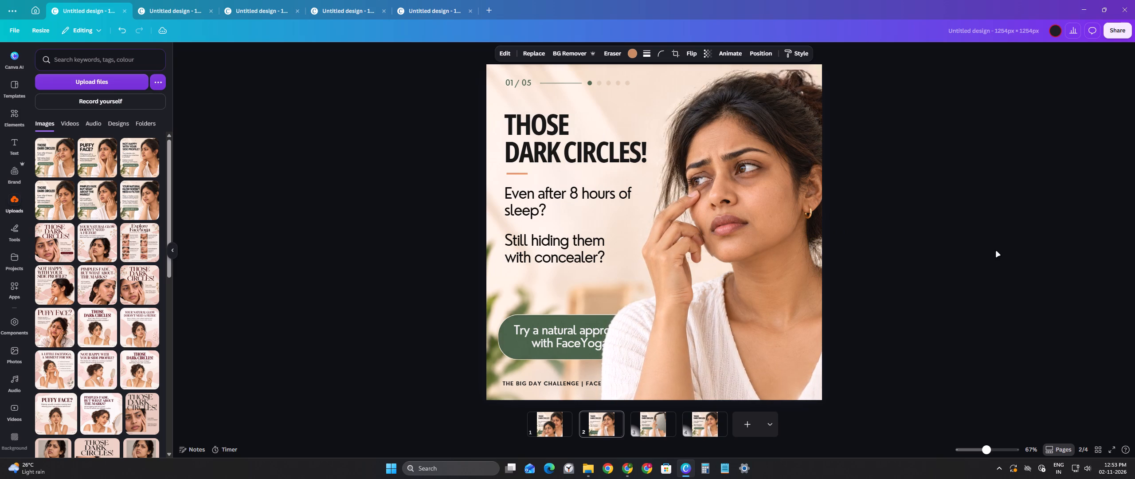
{"action": "key", "text": "Up"}
{"action": "key", "text": "Up"}
{"action": "key", "text": "Up"}
{"action": "key", "text": "Right"}
{"action": "key", "text": "Right"}
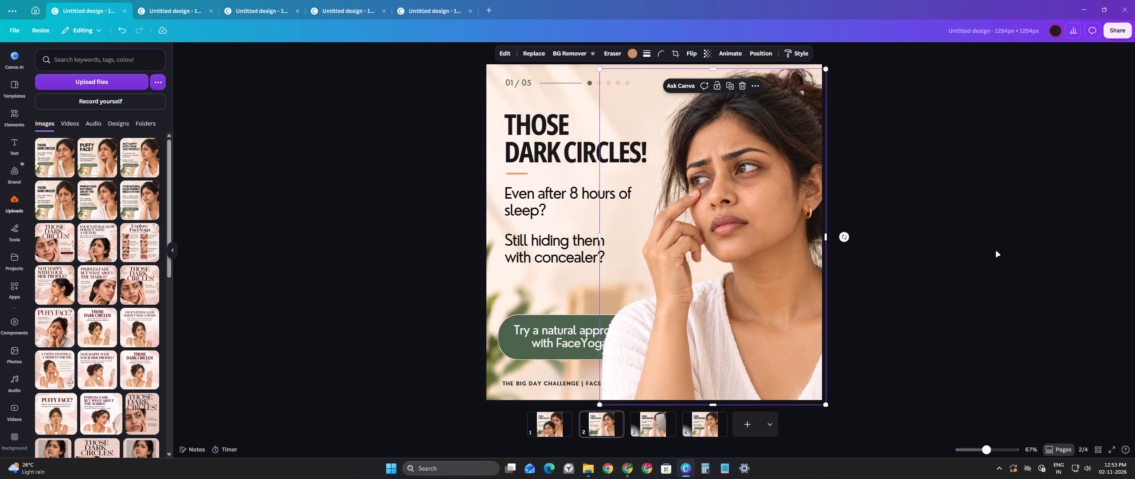
Fine-tune the upper cutout's horizontal position in small nudges so its outline coincides with the cutout beneath.
{"action": "key", "text": "Left"}
{"action": "key", "text": "Right"}
{"action": "key", "text": "Right"}
{"action": "key", "text": "Right"}
{"action": "key", "text": "Right"}
{"action": "key", "text": "Right"}
{"action": "key", "text": "Right"}
{"action": "key", "text": "Right"}
{"action": "key", "text": "Right"}
{"action": "key", "text": "Right"}
{"action": "key", "text": "Right"}
{"action": "key", "text": "Right"}
{"action": "key", "text": "Right"}
{"action": "key", "text": "Right"}
{"action": "key", "text": "Right"}
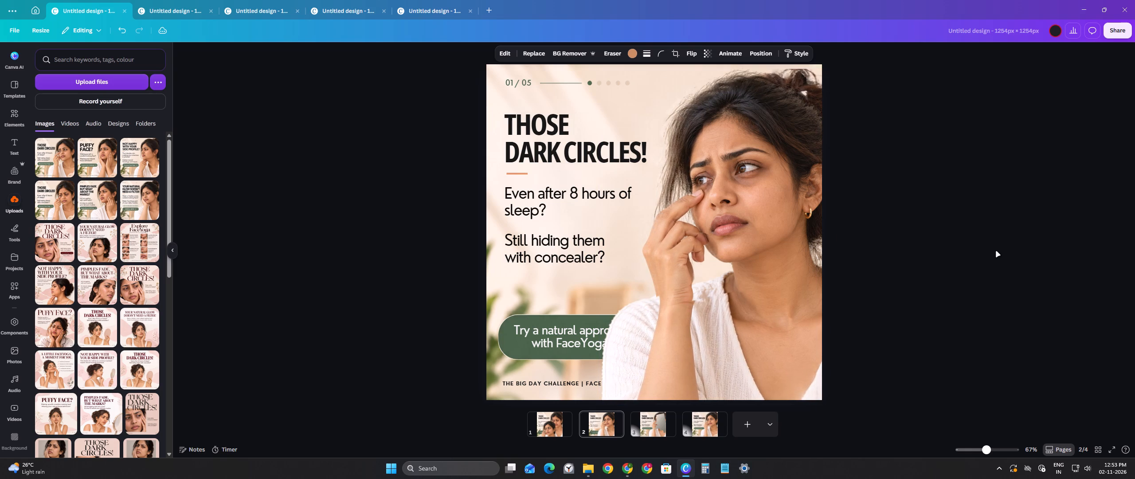
{"action": "key", "text": "Left"}
{"action": "key", "text": "Left"}
{"action": "key", "text": "Left"}
{"action": "key", "text": "Left"}
{"action": "key", "text": "Left"}
{"action": "key", "text": "Left"}
{"action": "key", "text": "Left"}
{"action": "key", "text": "Left"}
{"action": "key", "text": "Left"}
{"action": "key", "text": "Left"}
{"action": "key", "text": "Left"}
{"action": "key", "text": "Left"}
{"action": "key", "text": "Left"}
{"action": "key", "text": "Left"}
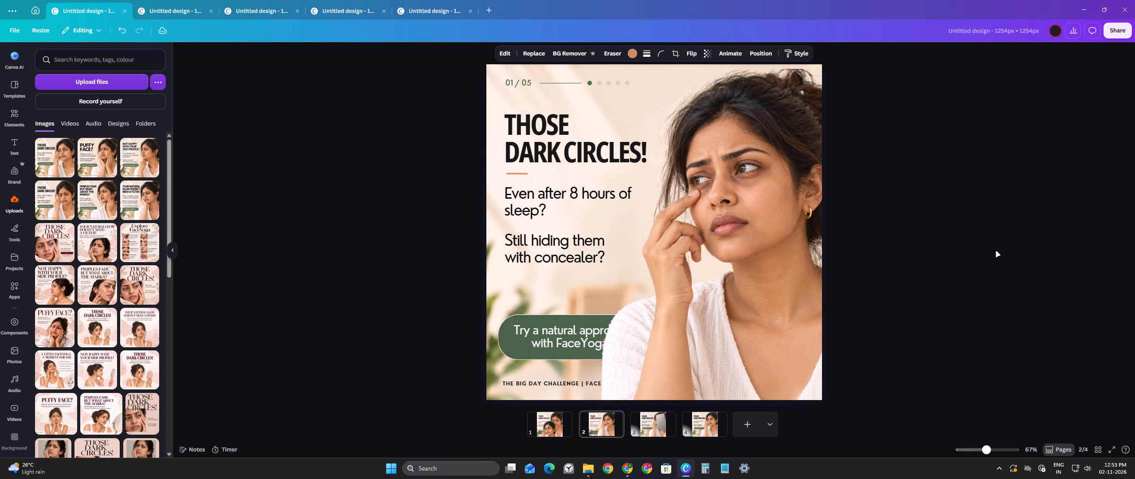
{"action": "key", "text": "Left"}
{"action": "key", "text": "Left"}
{"action": "key", "text": "Left"}
{"action": "key", "text": "Left"}
{"action": "key", "text": "Left"}
{"action": "key", "text": "Left"}
{"action": "key", "text": "Right"}
{"action": "key", "text": "Right"}
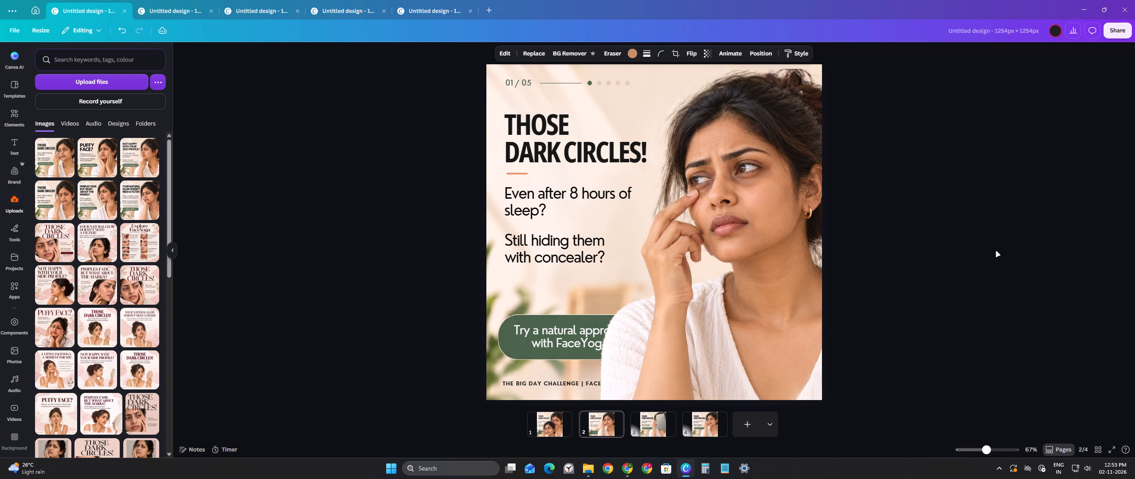
{"action": "key", "text": "Right"}
{"action": "key", "text": "Right"}
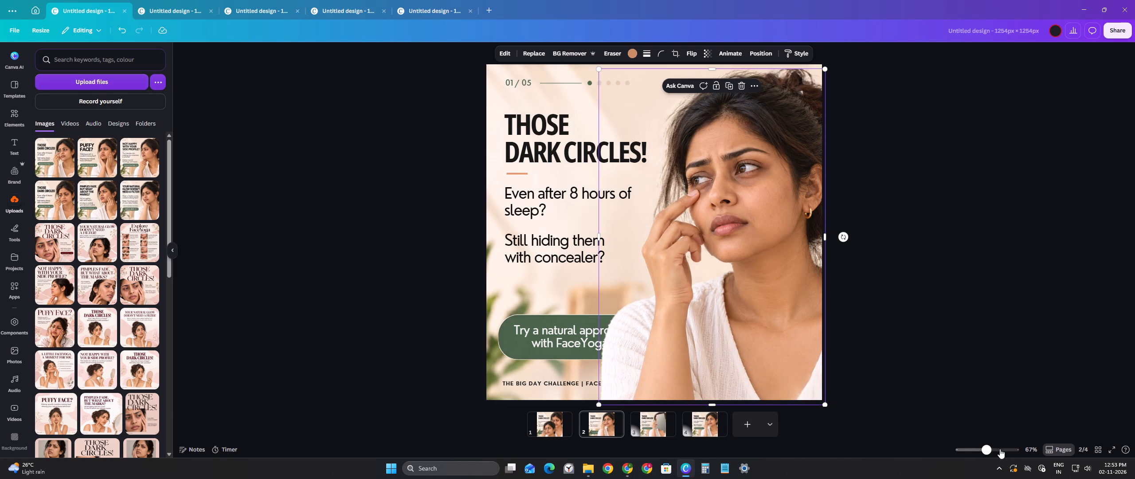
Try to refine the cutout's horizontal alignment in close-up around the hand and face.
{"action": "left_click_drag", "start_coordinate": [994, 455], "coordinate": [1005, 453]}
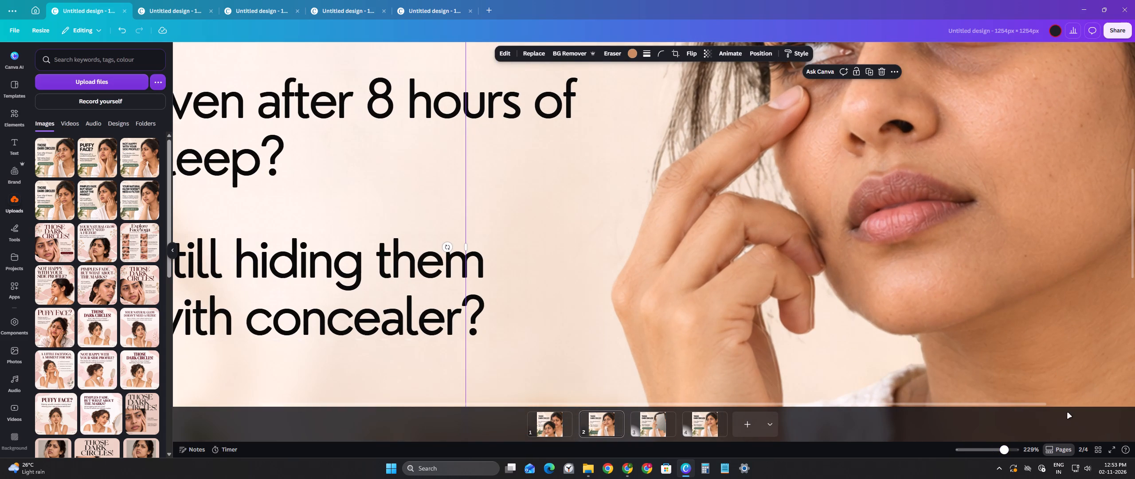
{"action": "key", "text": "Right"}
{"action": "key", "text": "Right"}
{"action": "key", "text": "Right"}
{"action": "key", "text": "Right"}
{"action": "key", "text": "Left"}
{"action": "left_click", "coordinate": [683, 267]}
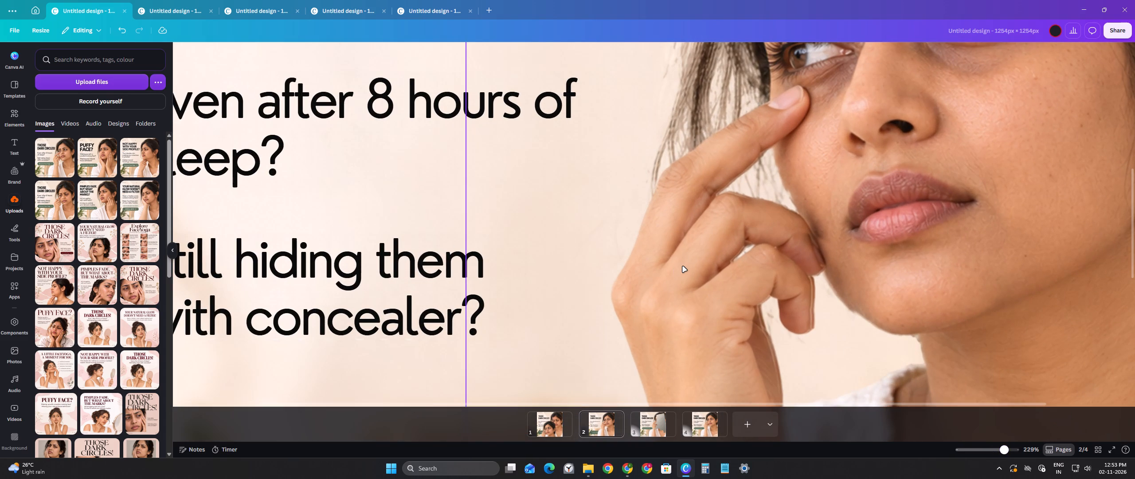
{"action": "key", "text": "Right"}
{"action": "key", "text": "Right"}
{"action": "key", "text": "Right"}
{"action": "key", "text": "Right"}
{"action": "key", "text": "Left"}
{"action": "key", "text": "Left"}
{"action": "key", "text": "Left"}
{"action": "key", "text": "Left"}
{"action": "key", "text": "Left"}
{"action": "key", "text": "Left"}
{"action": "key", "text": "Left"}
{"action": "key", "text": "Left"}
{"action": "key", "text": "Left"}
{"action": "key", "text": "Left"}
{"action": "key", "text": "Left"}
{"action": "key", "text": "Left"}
Reselect the upper cutout and nudge it slightly right so the fingers and eye match the cutout beneath.
{"action": "left_click", "coordinate": [413, 202]}
{"action": "left_click", "coordinate": [611, 204]}
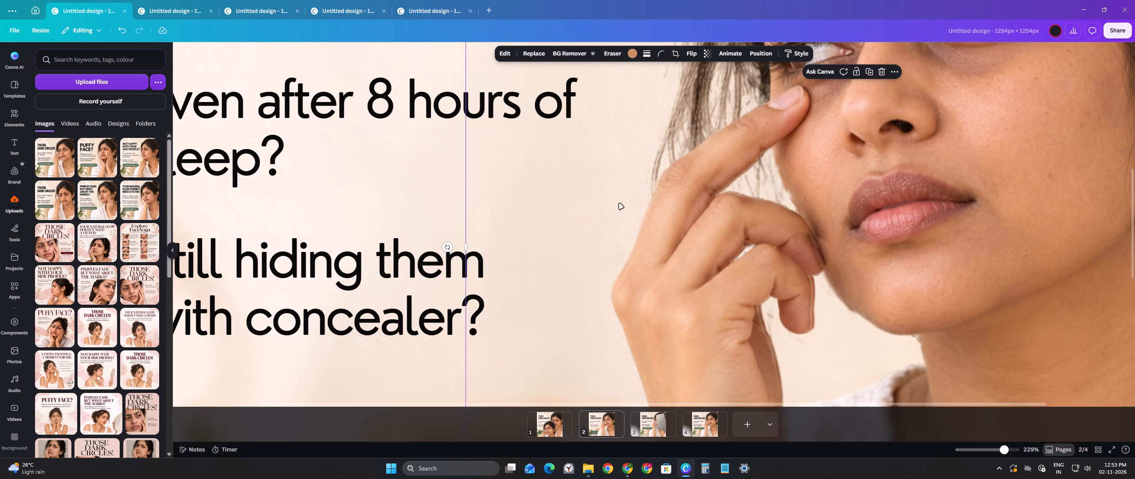
{"action": "key", "text": "Right"}
{"action": "key", "text": "Right"}
{"action": "key", "text": "Right"}
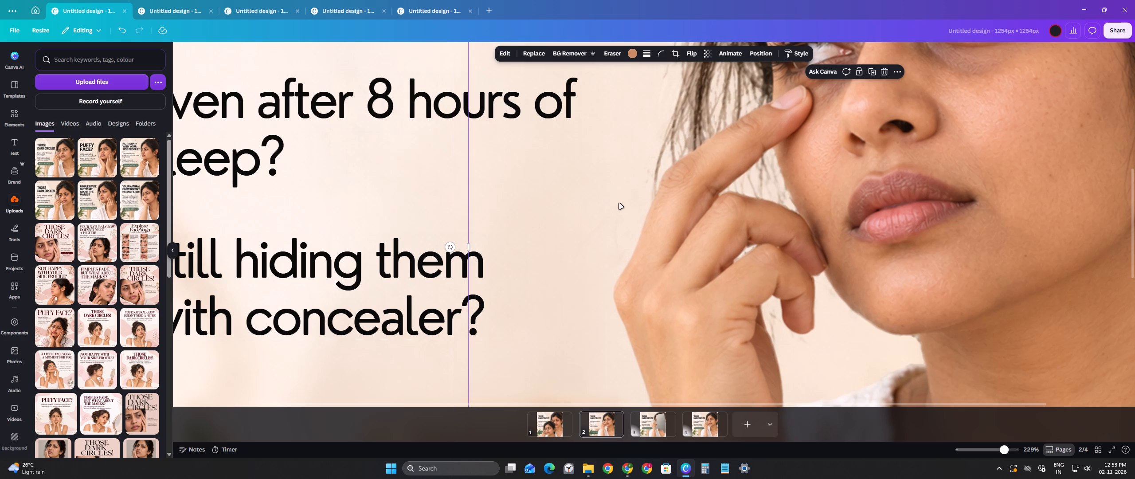
{"action": "scroll", "coordinate": [773, 204], "scroll_direction": "up", "scroll_amount": 2}
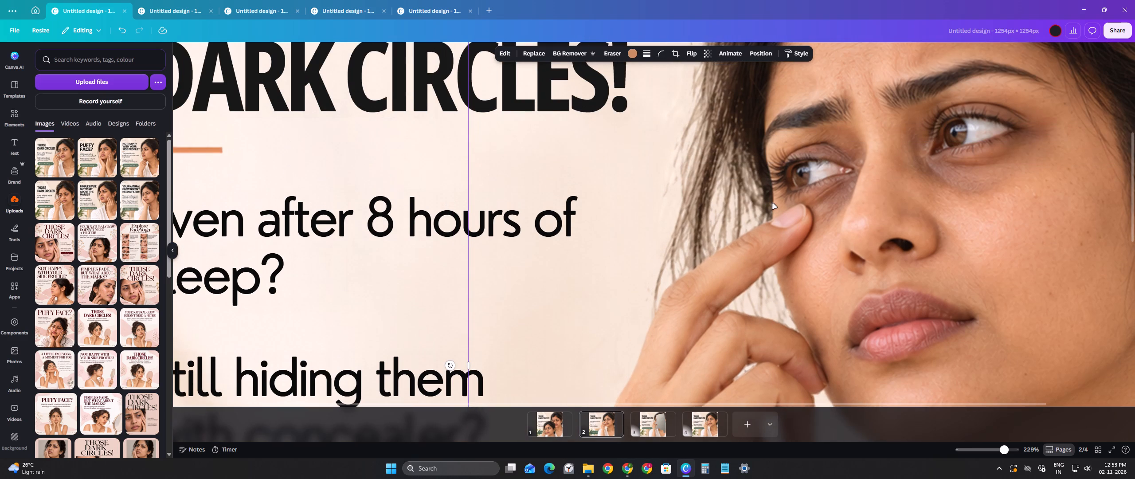
{"action": "scroll", "coordinate": [773, 204], "scroll_direction": "down", "scroll_amount": 1}
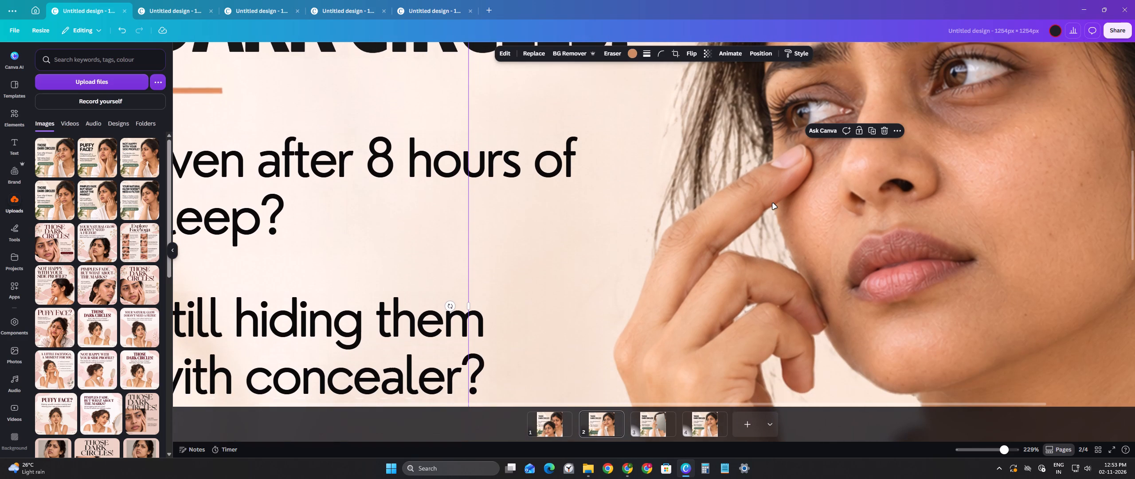
{"action": "key", "text": "Right"}
{"action": "key", "text": "Right"}
{"action": "key", "text": "Right"}
{"action": "key", "text": "Left"}
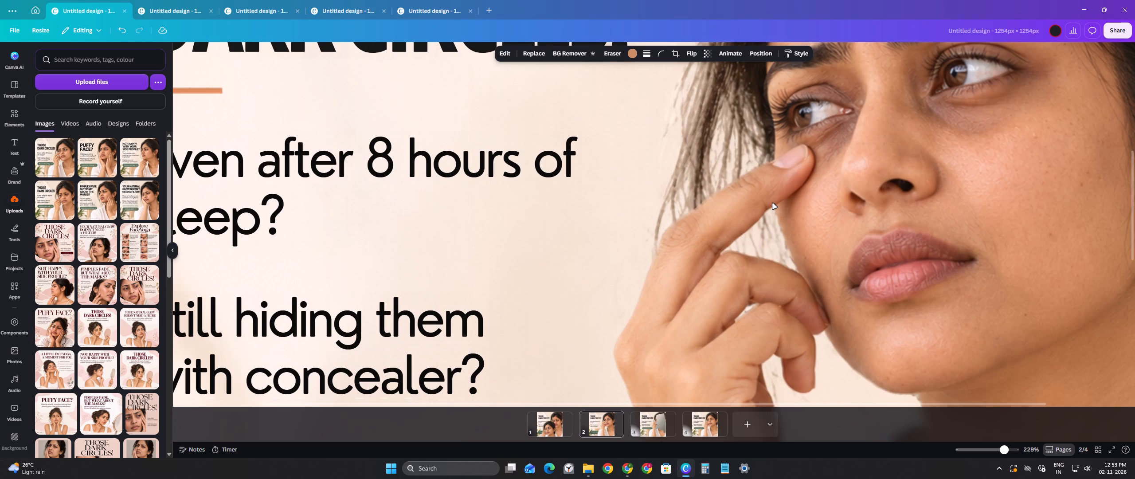
{"action": "key", "text": "Left"}
{"action": "key", "text": "Left"}
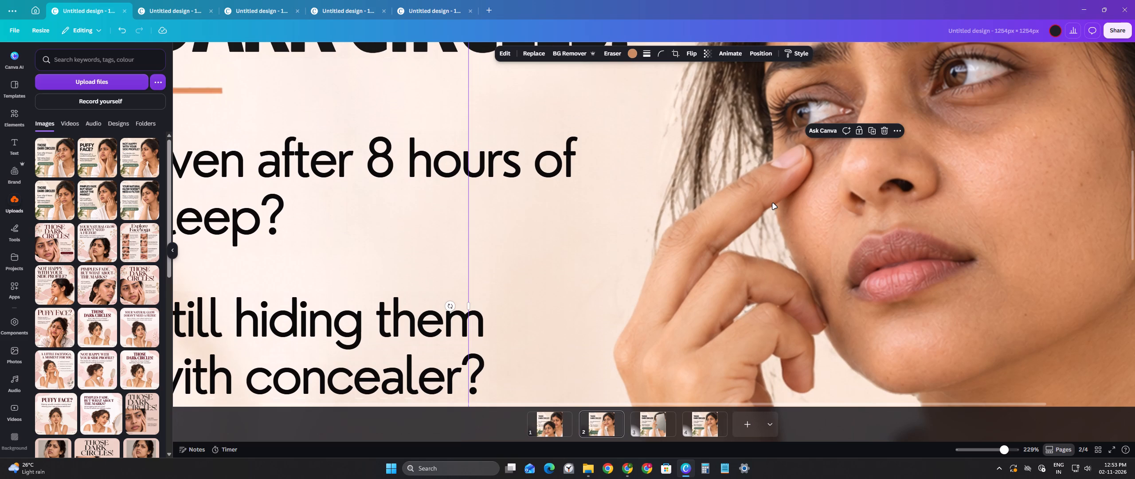
Fine-tune the upper cutout's vertical position in small nudges, checking the match at the eyes and the whole figure.
{"action": "scroll", "coordinate": [806, 206], "scroll_direction": "down", "scroll_amount": 2, "text": "ctrl"}
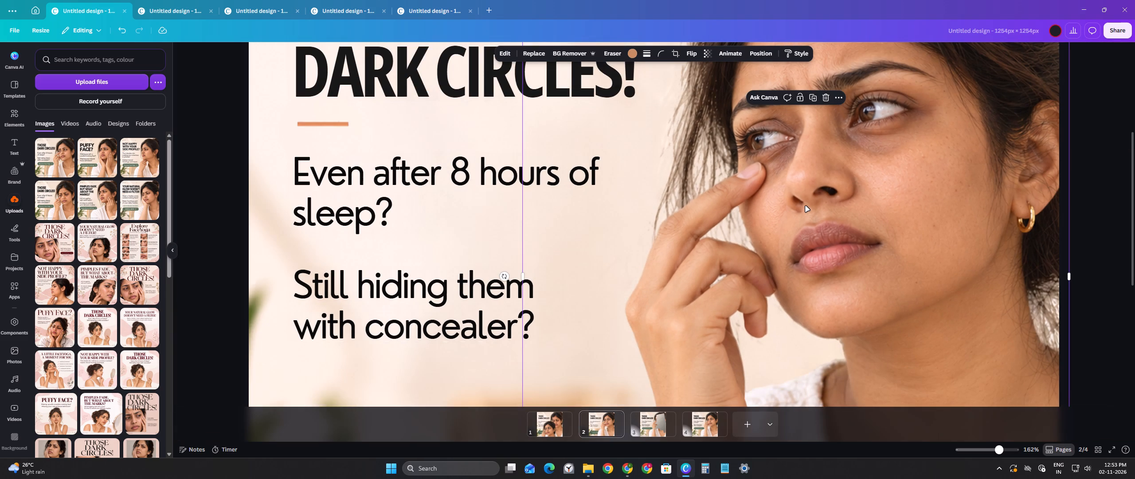
{"action": "scroll", "coordinate": [806, 206], "scroll_direction": "down", "scroll_amount": 3, "text": "ctrl"}
{"action": "scroll", "coordinate": [806, 206], "scroll_direction": "up", "scroll_amount": 2, "text": "ctrl"}
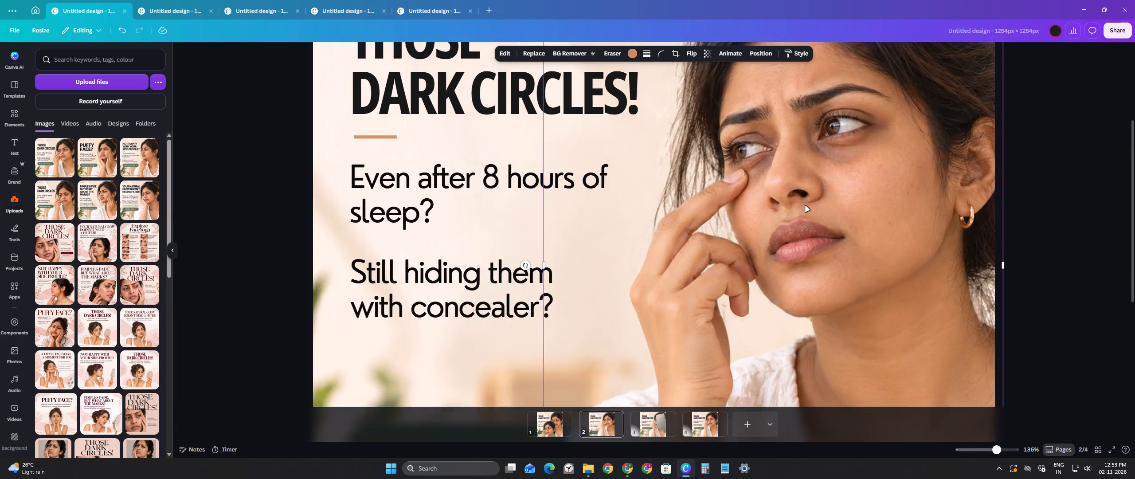
{"action": "scroll", "coordinate": [806, 206], "scroll_direction": "up", "scroll_amount": 4, "text": "ctrl"}
{"action": "key", "text": "Up"}
{"action": "key", "text": "Up"}
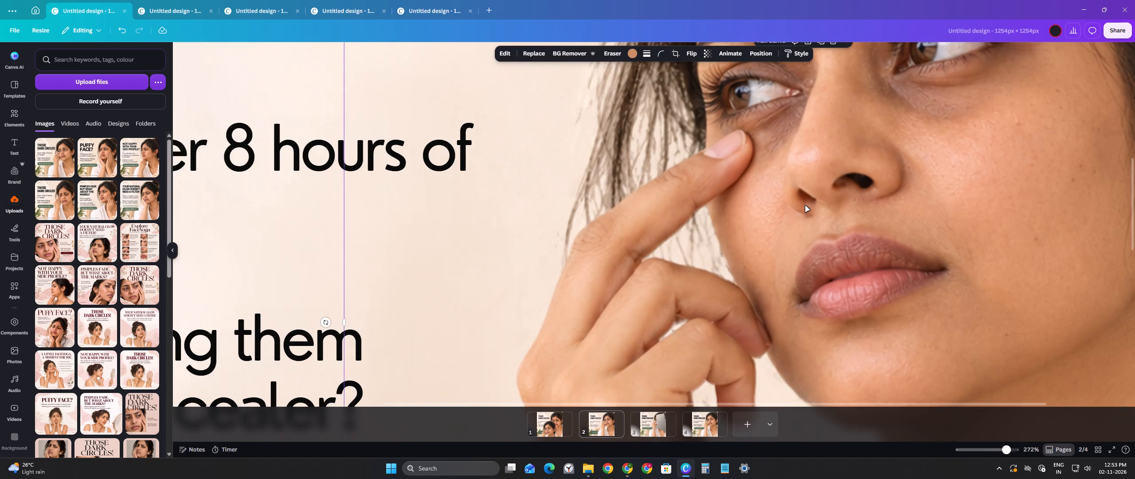
{"action": "scroll", "coordinate": [799, 209], "scroll_direction": "down", "scroll_amount": 3}
{"action": "scroll", "coordinate": [799, 209], "scroll_direction": "up", "scroll_amount": 6}
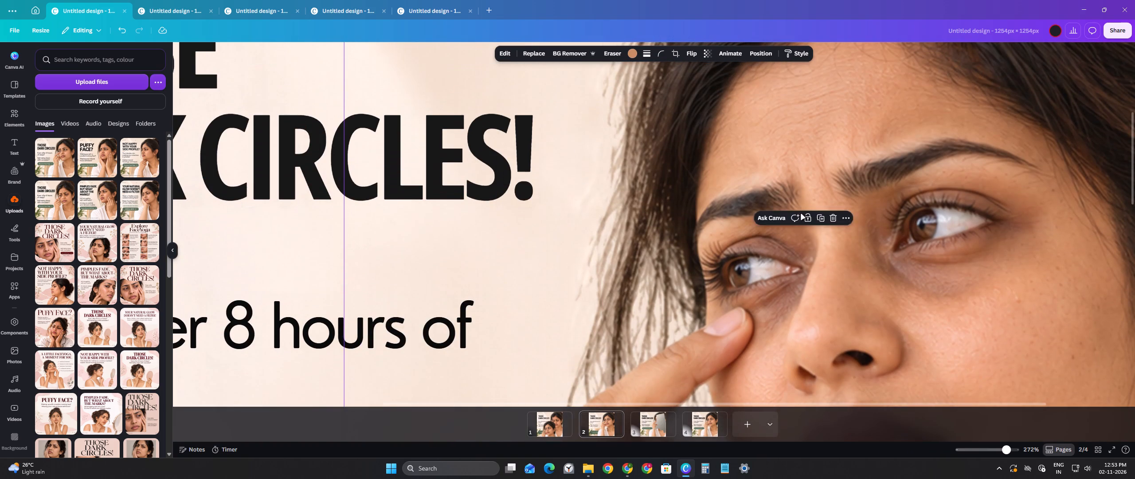
{"action": "key", "text": "Down"}
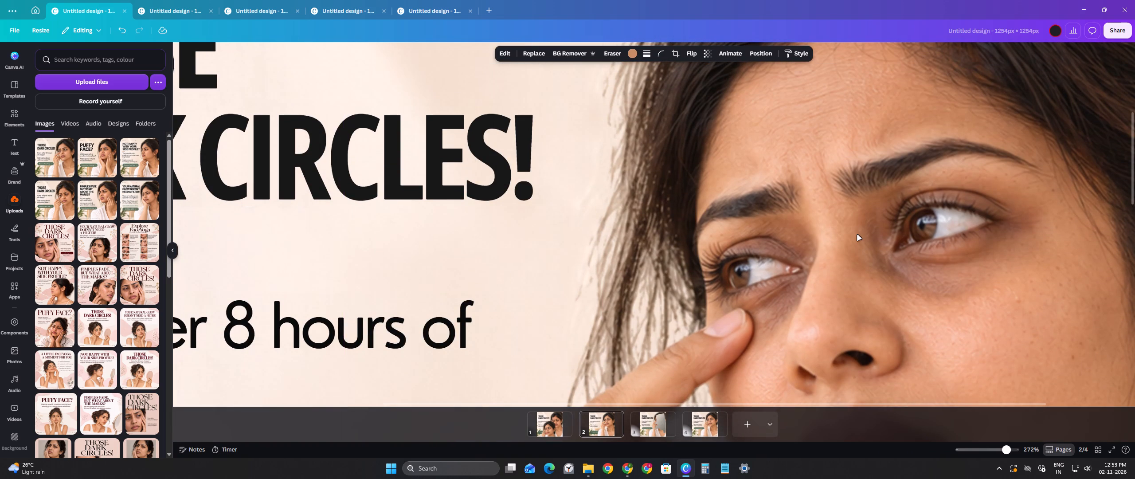
{"action": "key", "text": "Up"}
{"action": "key", "text": "Down"}
{"action": "key", "text": "Up"}
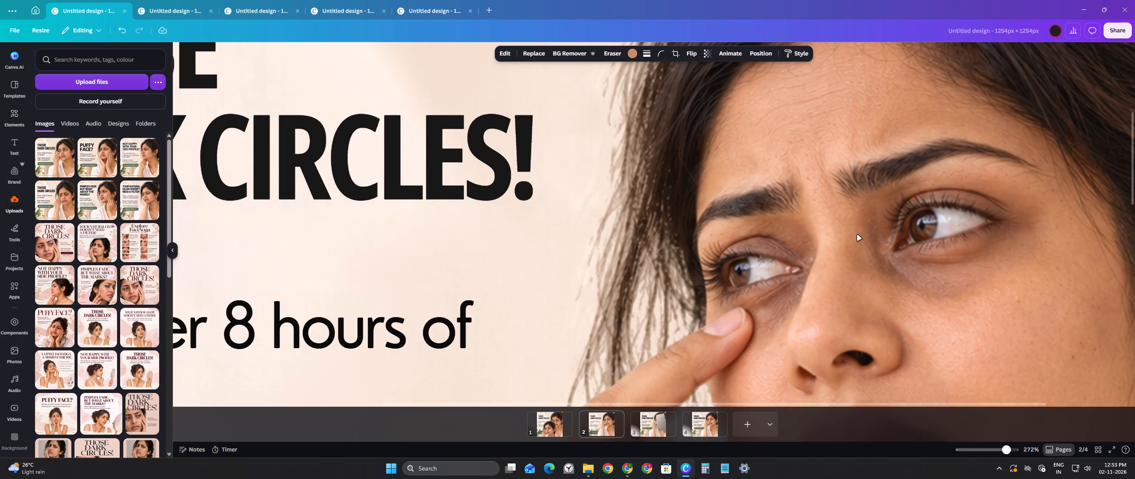
{"action": "key", "text": "Down"}
{"action": "scroll", "coordinate": [851, 251], "scroll_direction": "down", "scroll_amount": 2}
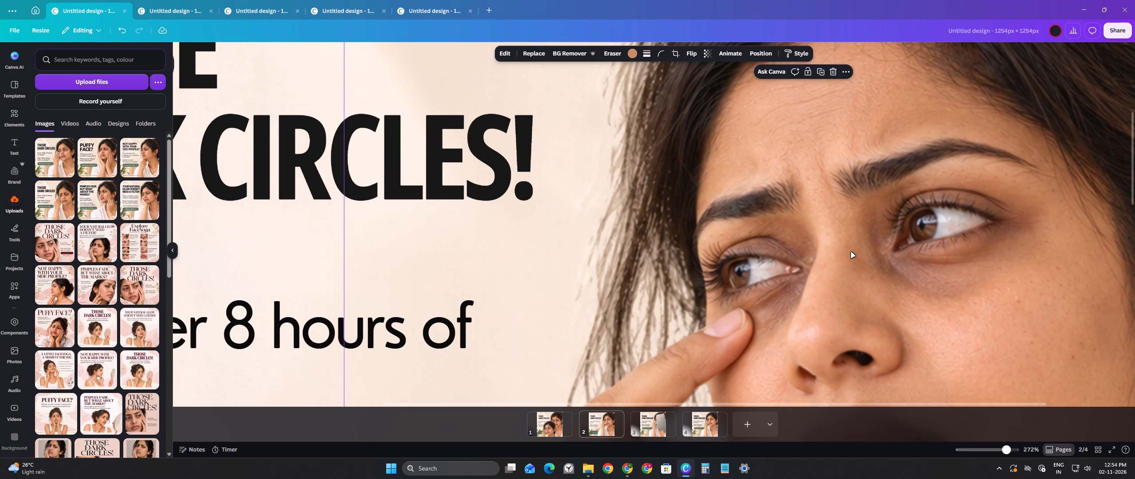
{"action": "scroll", "coordinate": [851, 252], "scroll_direction": "down", "scroll_amount": 3}
{"action": "scroll", "coordinate": [851, 252], "scroll_direction": "down", "scroll_amount": 6, "text": "ctrl"}
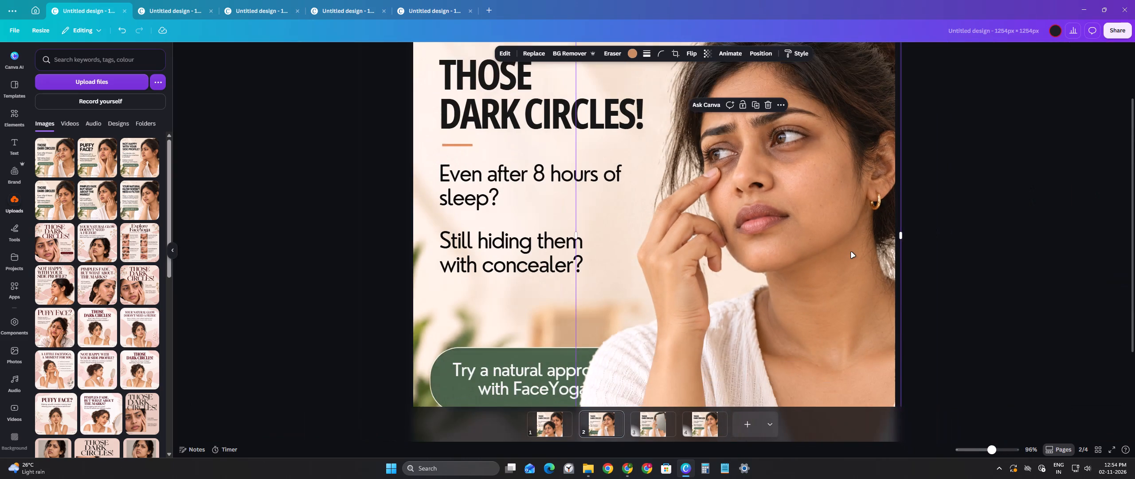
Check the fit of the two stacked woman cutouts, select both layers and group them.
{"action": "scroll", "coordinate": [851, 252], "scroll_direction": "up", "scroll_amount": 10, "text": "ctrl"}
{"action": "scroll", "coordinate": [765, 264], "scroll_direction": "up", "scroll_amount": 5, "text": "ctrl"}
{"action": "scroll", "coordinate": [765, 264], "scroll_direction": "down", "scroll_amount": 14, "text": "ctrl"}
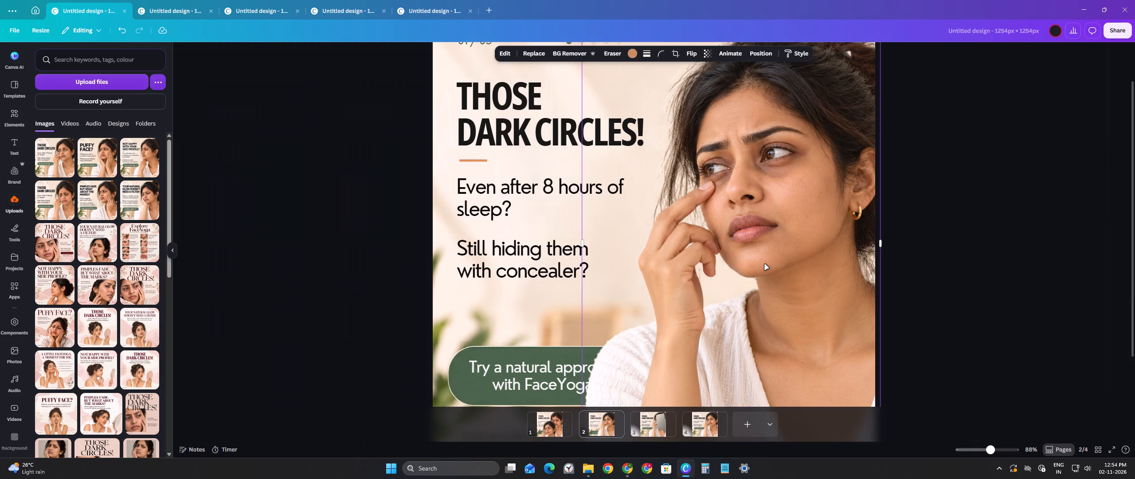
{"action": "scroll", "coordinate": [765, 264], "scroll_direction": "down", "scroll_amount": 4, "text": "ctrl"}
{"action": "scroll", "coordinate": [765, 264], "scroll_direction": "up", "scroll_amount": 4, "text": "ctrl"}
{"action": "left_click", "coordinate": [1026, 200]}
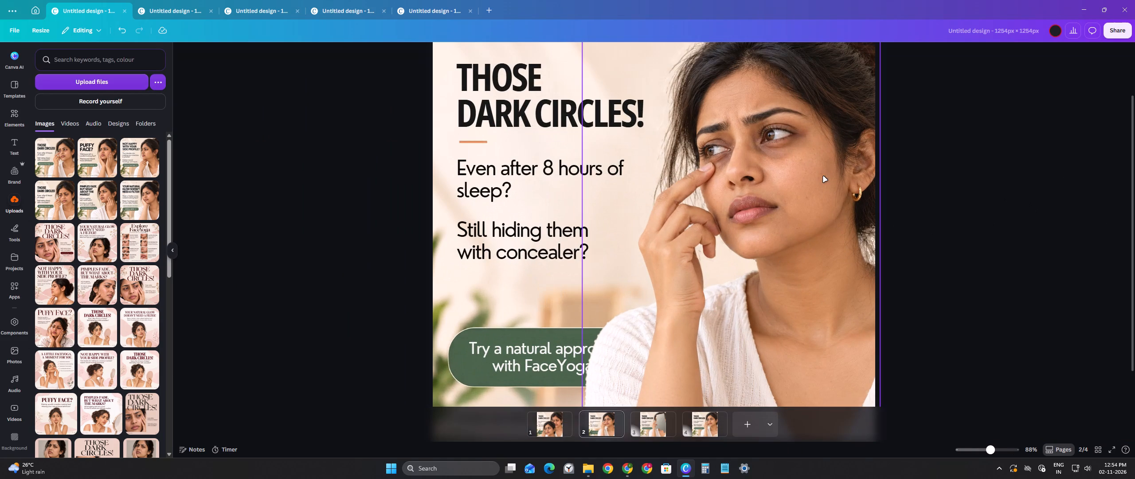
{"action": "left_click", "coordinate": [823, 177]}
{"action": "left_click", "coordinate": [755, 52]}
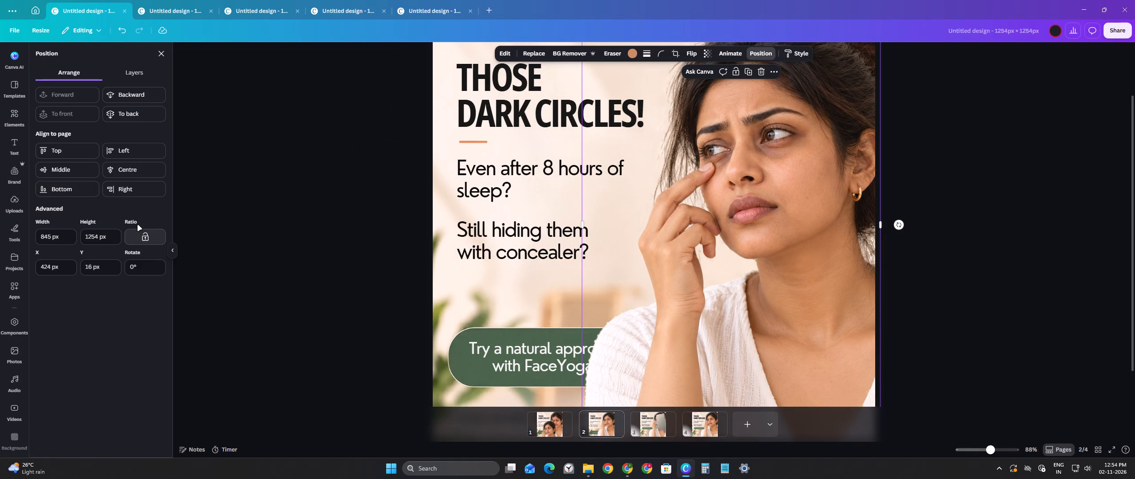
{"action": "left_click", "coordinate": [125, 75]}
{"action": "left_click", "coordinate": [110, 120]}
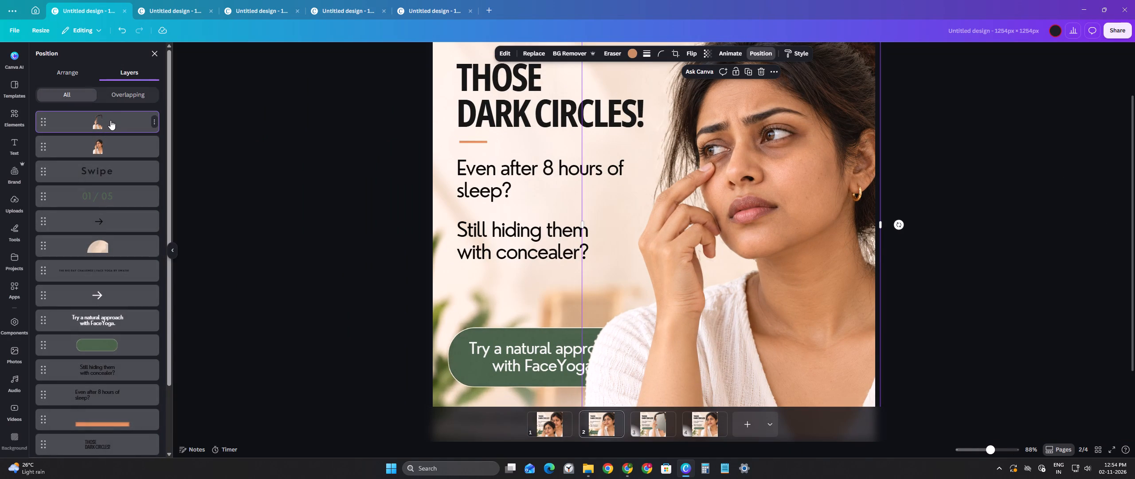
{"action": "left_click", "coordinate": [110, 143], "text": "ctrl"}
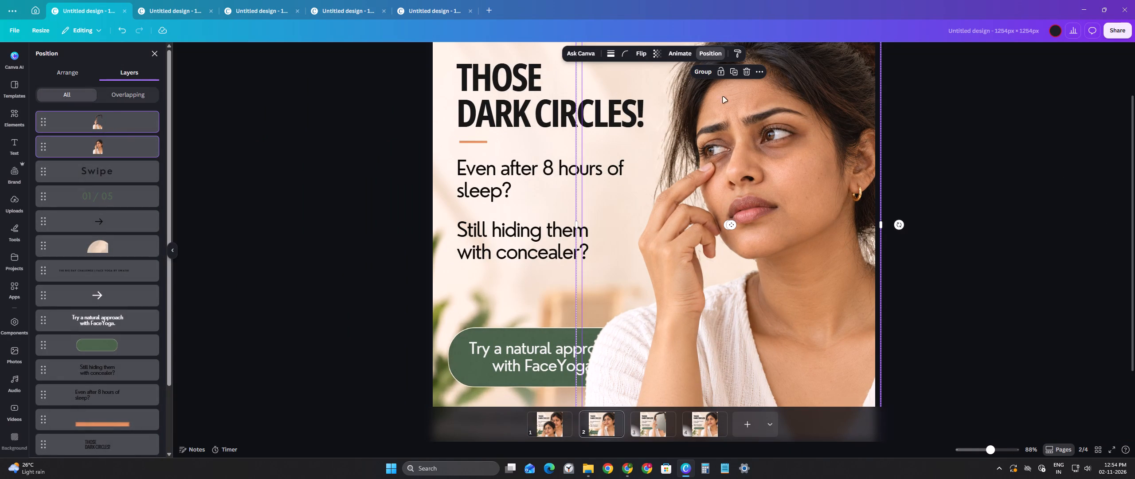
{"action": "left_click", "coordinate": [709, 70]}
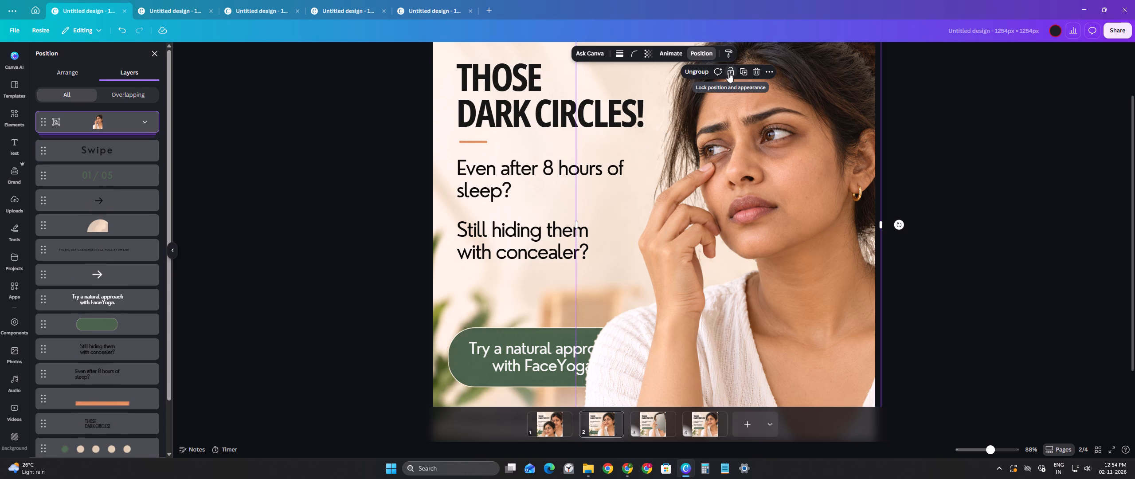
Move the cutout group down the layer order so it sits behind all the text, the green button and the Swipe element.
{"action": "left_click_drag", "start_coordinate": [99, 119], "coordinate": [100, 416]}
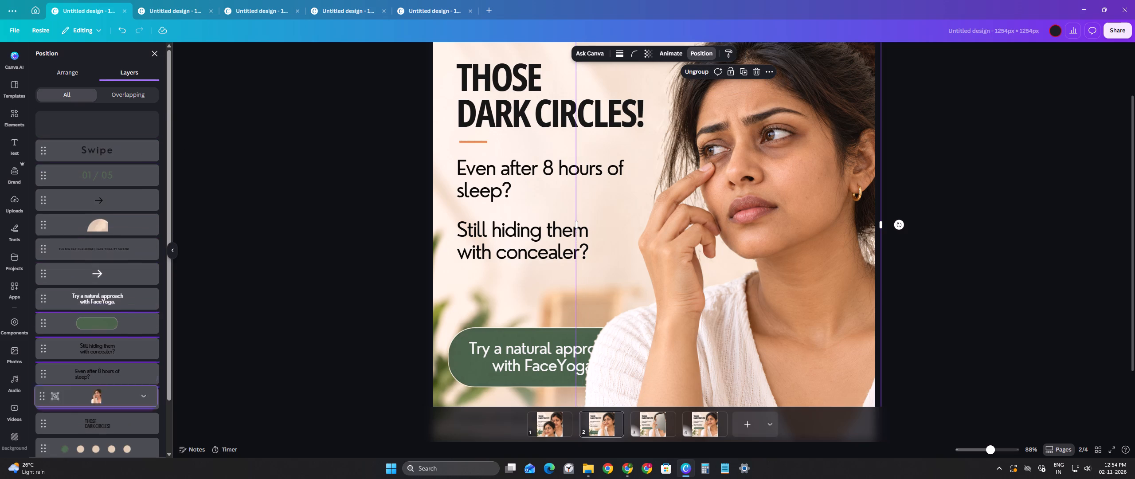
{"action": "left_click_drag", "start_coordinate": [100, 416], "coordinate": [102, 426]}
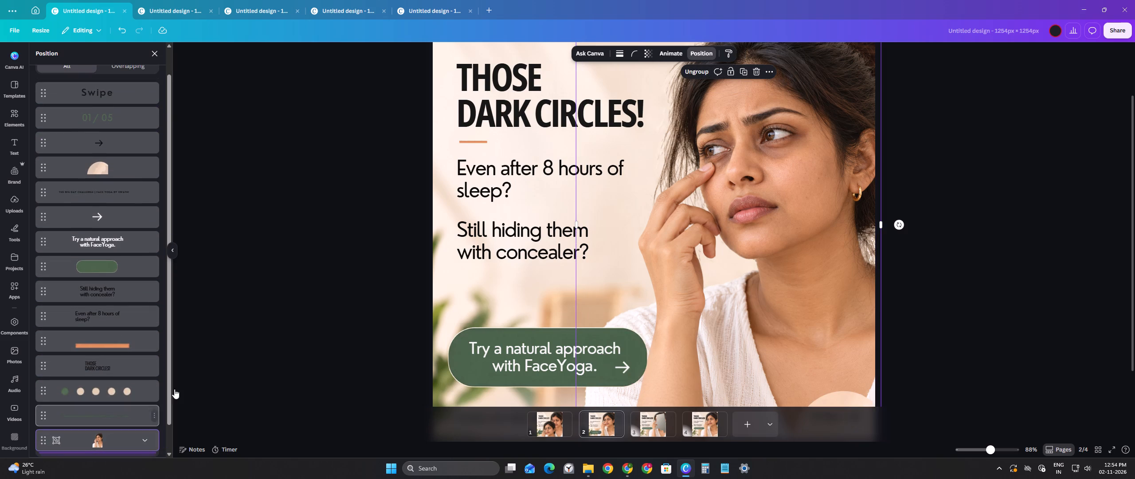
{"action": "left_click", "coordinate": [264, 302]}
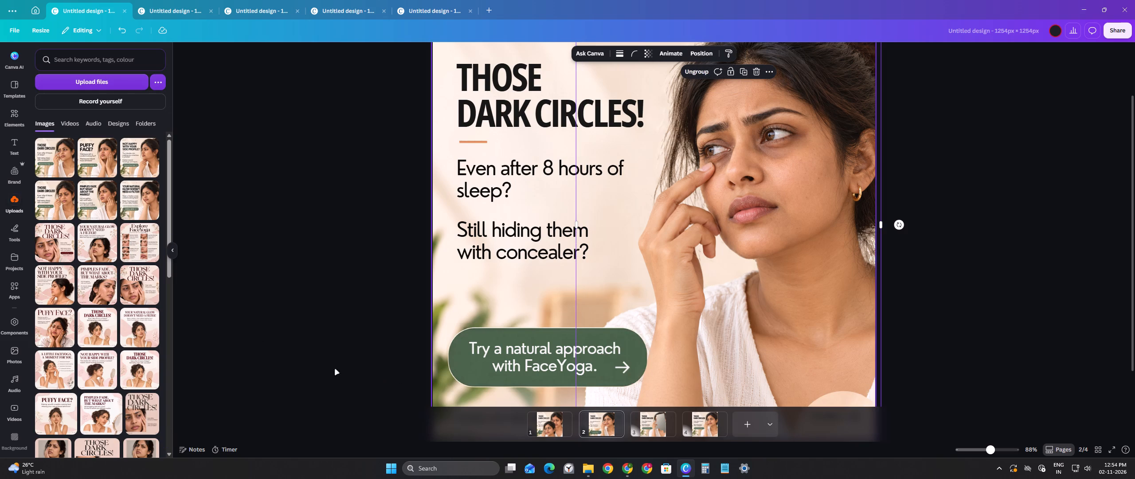
{"action": "left_click", "coordinate": [291, 317]}
Shift the heading, its orange accent line and the two question texts down together, closer to the green button.
{"action": "left_click_drag", "start_coordinate": [996, 449], "coordinate": [977, 454]}
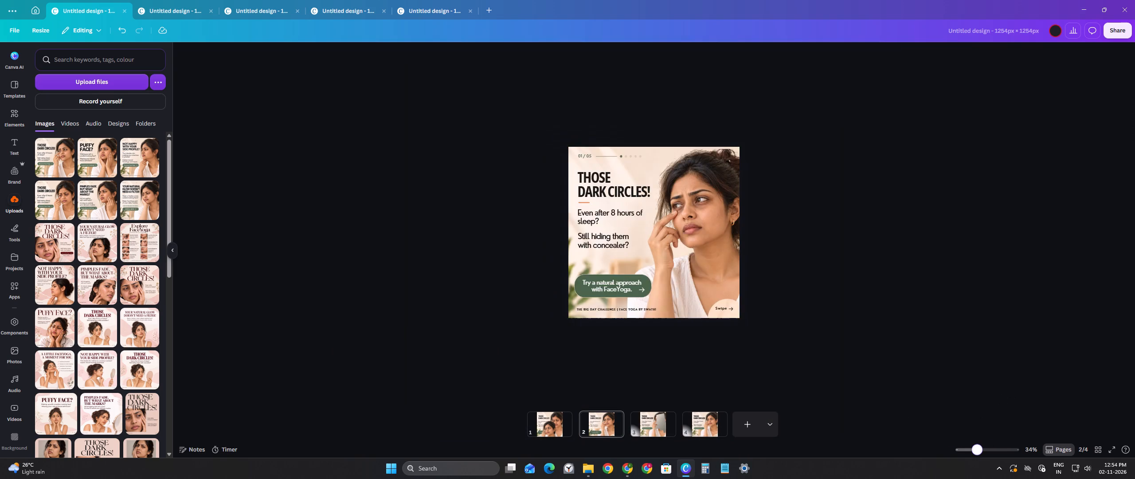
{"action": "left_click_drag", "start_coordinate": [977, 454], "coordinate": [988, 452]}
{"action": "left_click", "coordinate": [870, 241]}
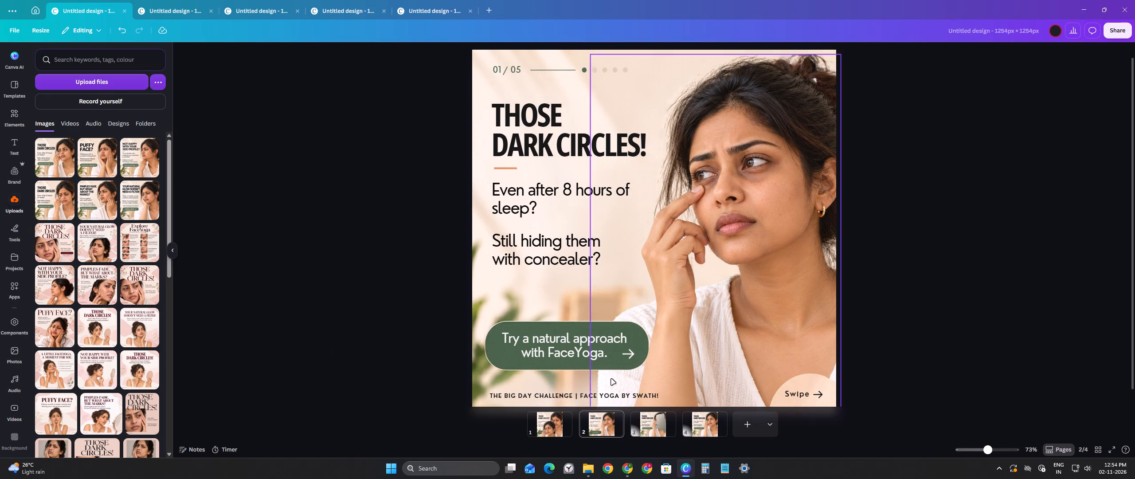
{"action": "left_click", "coordinate": [544, 248]}
{"action": "left_click", "coordinate": [552, 190], "text": "ctrl"}
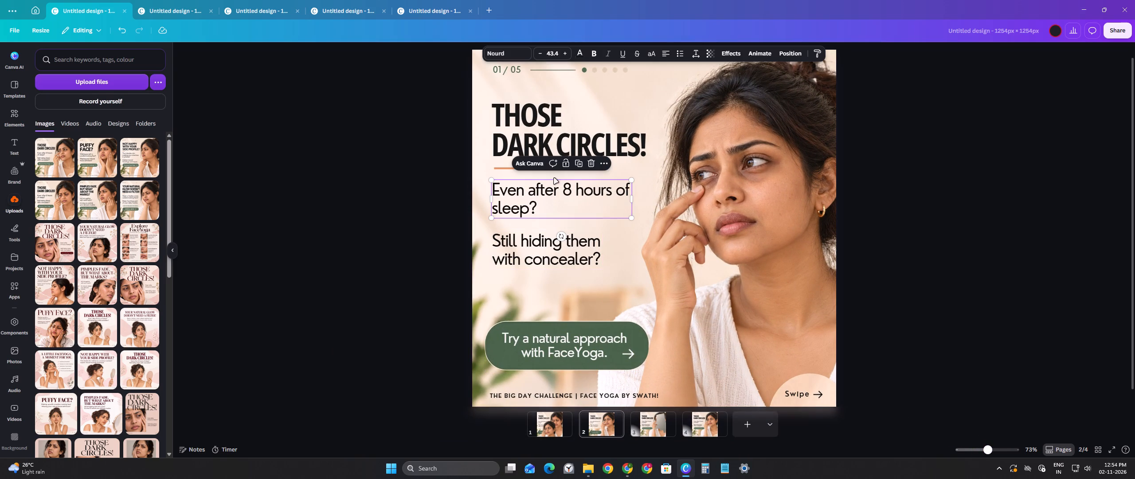
{"action": "left_click", "coordinate": [521, 248], "text": "shift"}
{"action": "left_click", "coordinate": [555, 137], "text": "shift"}
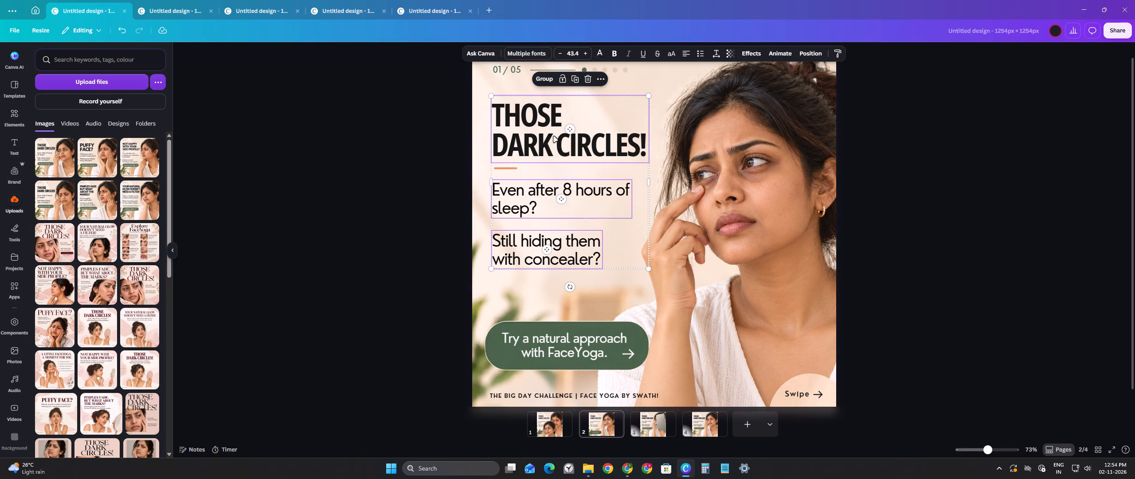
{"action": "left_click", "coordinate": [513, 169], "text": "shift"}
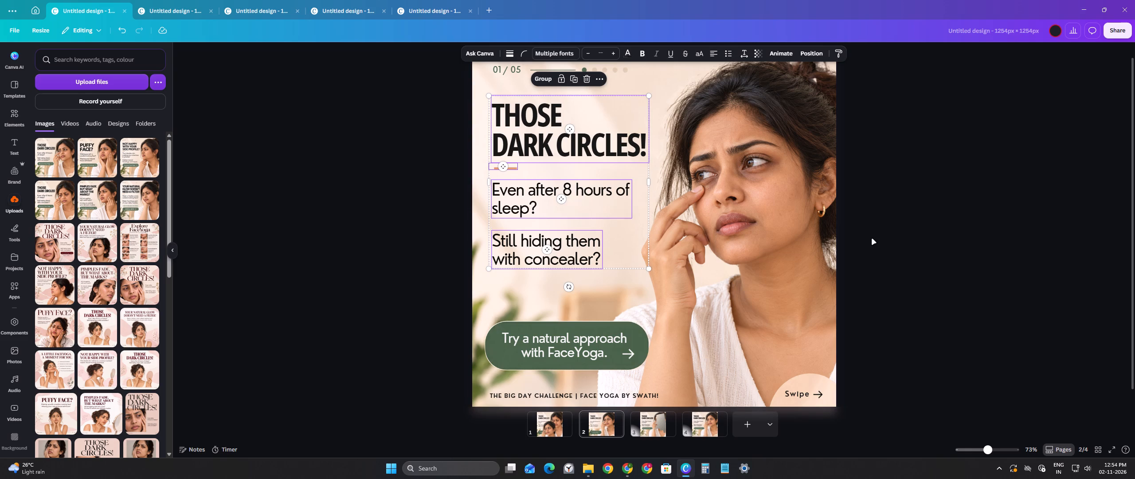
{"action": "key", "text": "Down"}
{"action": "key", "text": "Down"}
{"action": "key", "text": "Down"}
{"action": "key", "text": "Down"}
{"action": "key", "text": "Down"}
{"action": "key", "text": "Down"}
{"action": "key", "text": "Down"}
{"action": "key", "text": "Down"}
{"action": "key", "text": "Down"}
{"action": "key", "text": "Down"}
{"action": "key", "text": "Down"}
{"action": "key", "text": "Down"}
{"action": "key", "text": "Down"}
{"action": "key", "text": "Down"}
{"action": "key", "text": "Down"}
{"action": "key", "text": "Down"}
{"action": "key", "text": "Down"}
{"action": "key", "text": "Down"}
{"action": "key", "text": "Down"}
{"action": "key", "text": "Down"}
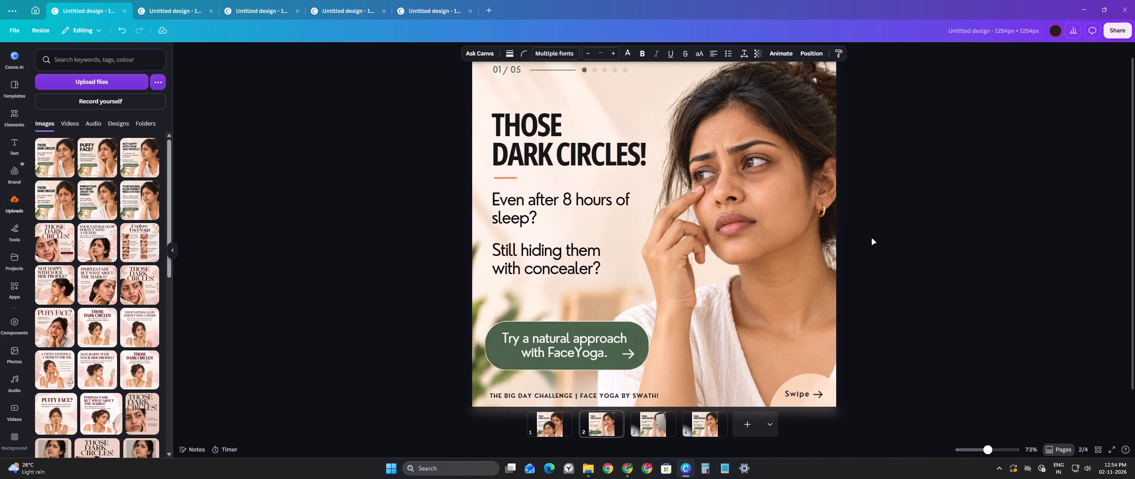
{"action": "key", "text": "Up"}
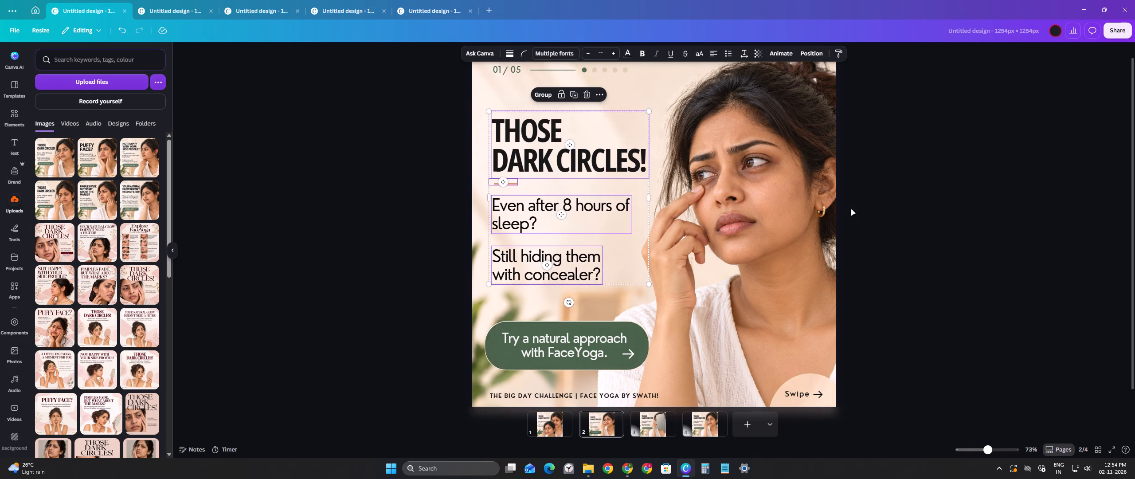
Enlarge the "THOSE DARK CIRCLES!" heading to about font size 92.6 and nudge it slightly left.
{"action": "left_click", "coordinate": [554, 134]}
{"action": "left_click", "coordinate": [387, 147]}
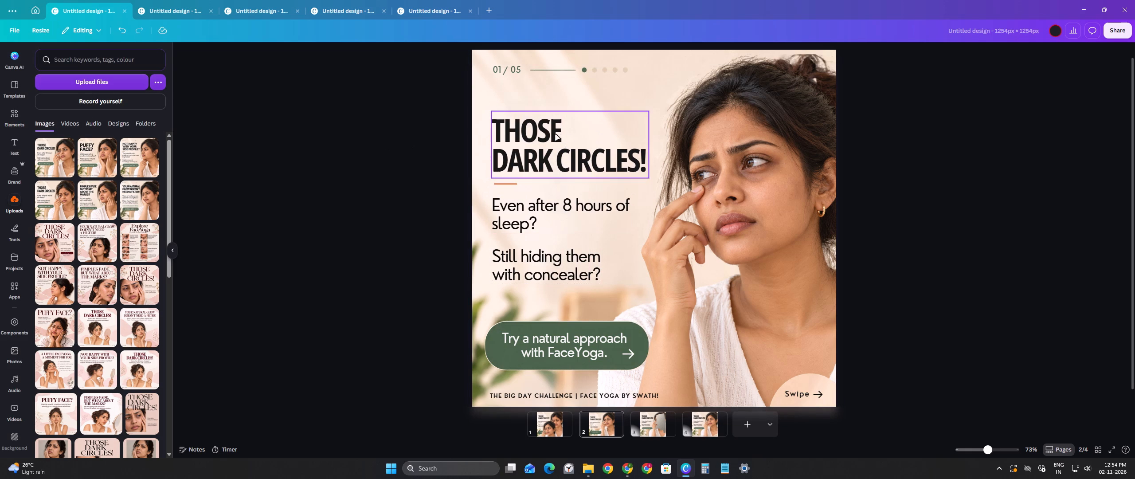
{"action": "left_click", "coordinate": [556, 135]}
{"action": "left_click_drag", "start_coordinate": [648, 111], "coordinate": [668, 97]}
{"action": "left_click", "coordinate": [965, 176]}
{"action": "left_click", "coordinate": [581, 157]}
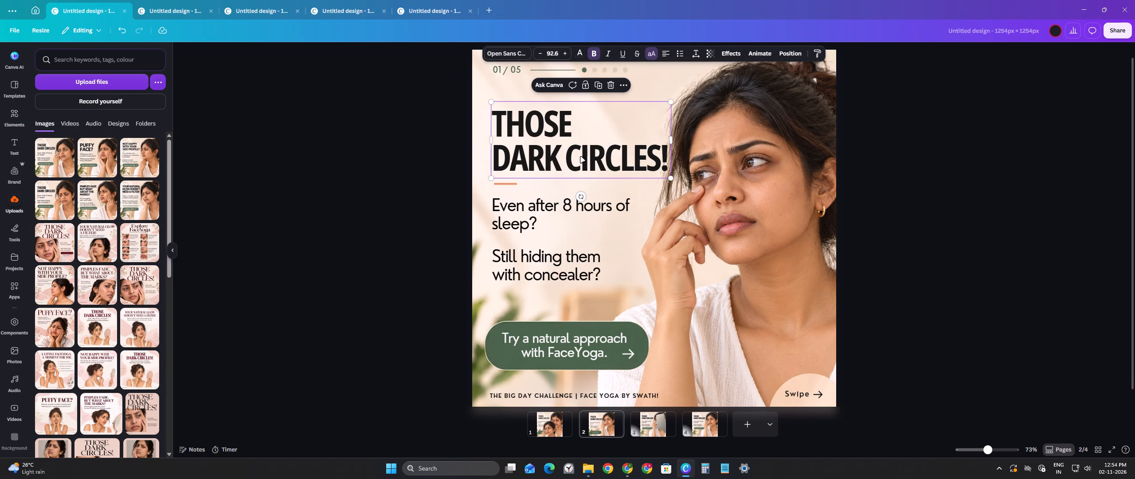
{"action": "key", "text": "Left"}
{"action": "key", "text": "Left"}
{"action": "key", "text": "Left"}
{"action": "key", "text": "Left"}
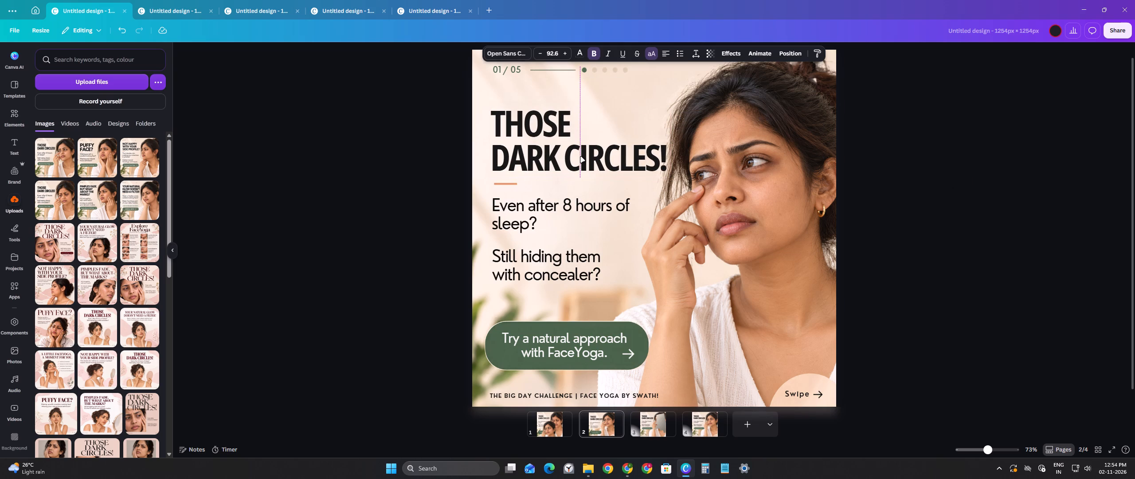
{"action": "left_click", "coordinate": [1009, 139]}
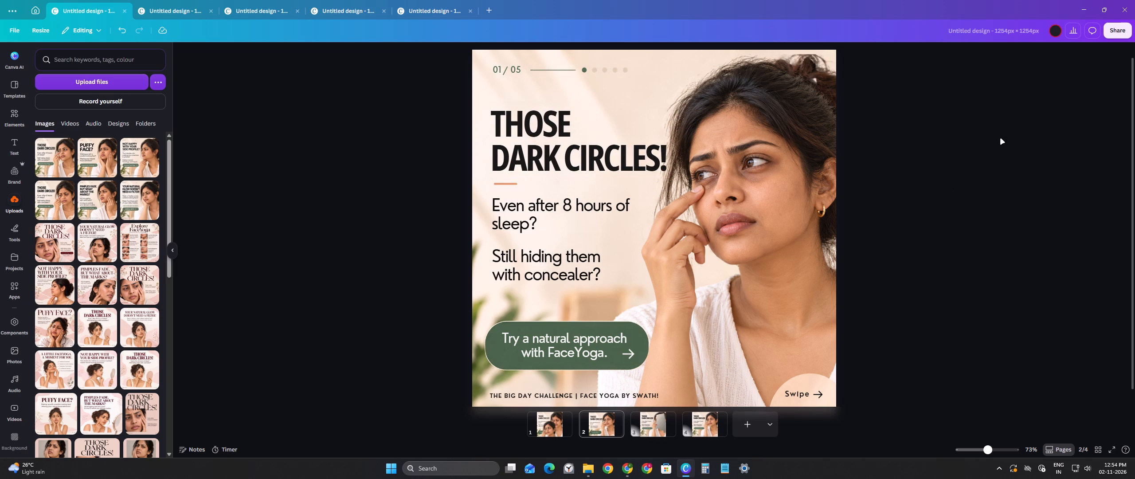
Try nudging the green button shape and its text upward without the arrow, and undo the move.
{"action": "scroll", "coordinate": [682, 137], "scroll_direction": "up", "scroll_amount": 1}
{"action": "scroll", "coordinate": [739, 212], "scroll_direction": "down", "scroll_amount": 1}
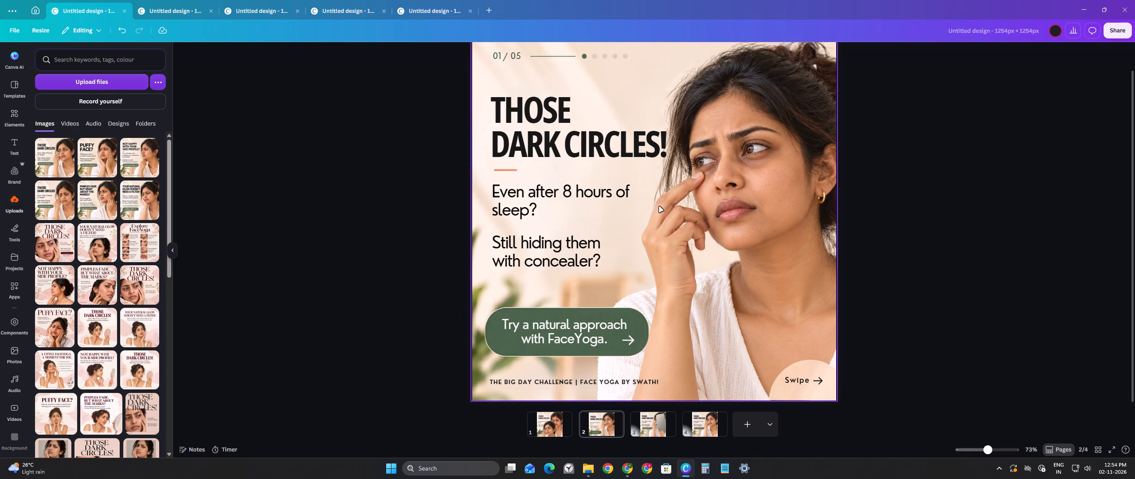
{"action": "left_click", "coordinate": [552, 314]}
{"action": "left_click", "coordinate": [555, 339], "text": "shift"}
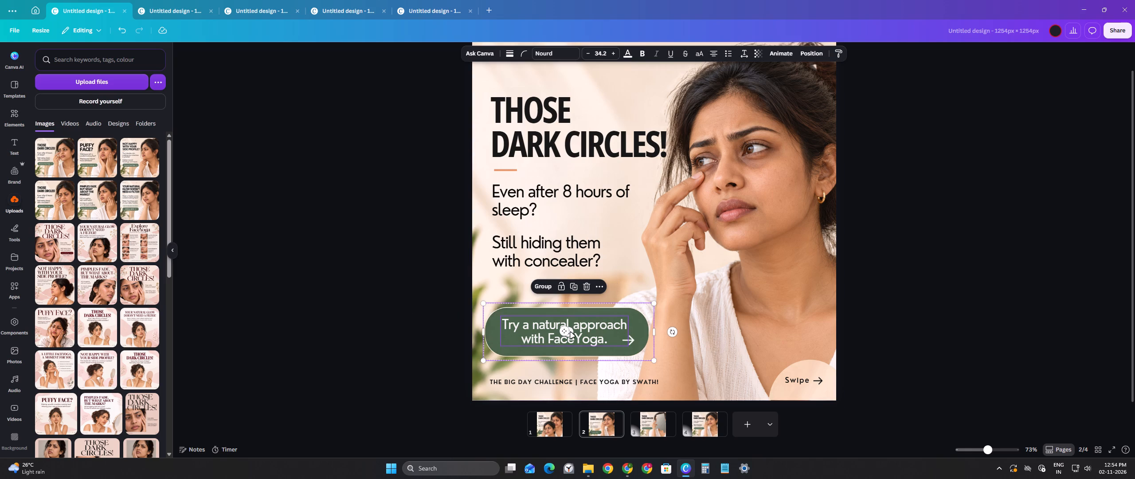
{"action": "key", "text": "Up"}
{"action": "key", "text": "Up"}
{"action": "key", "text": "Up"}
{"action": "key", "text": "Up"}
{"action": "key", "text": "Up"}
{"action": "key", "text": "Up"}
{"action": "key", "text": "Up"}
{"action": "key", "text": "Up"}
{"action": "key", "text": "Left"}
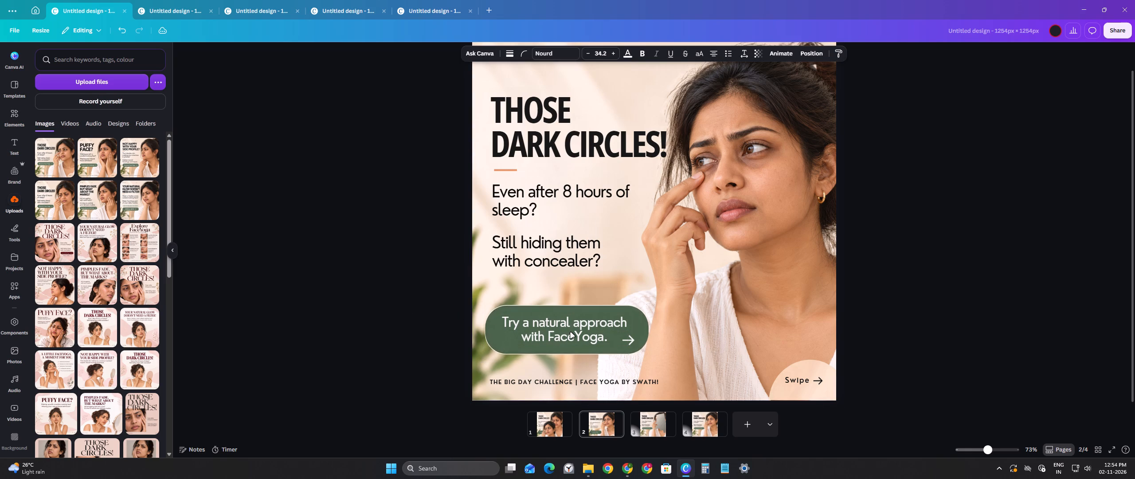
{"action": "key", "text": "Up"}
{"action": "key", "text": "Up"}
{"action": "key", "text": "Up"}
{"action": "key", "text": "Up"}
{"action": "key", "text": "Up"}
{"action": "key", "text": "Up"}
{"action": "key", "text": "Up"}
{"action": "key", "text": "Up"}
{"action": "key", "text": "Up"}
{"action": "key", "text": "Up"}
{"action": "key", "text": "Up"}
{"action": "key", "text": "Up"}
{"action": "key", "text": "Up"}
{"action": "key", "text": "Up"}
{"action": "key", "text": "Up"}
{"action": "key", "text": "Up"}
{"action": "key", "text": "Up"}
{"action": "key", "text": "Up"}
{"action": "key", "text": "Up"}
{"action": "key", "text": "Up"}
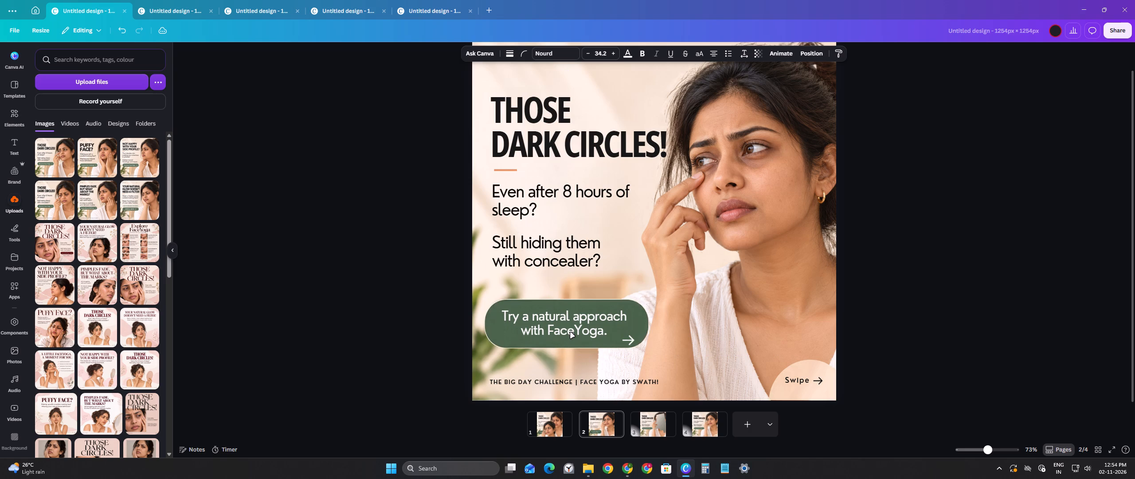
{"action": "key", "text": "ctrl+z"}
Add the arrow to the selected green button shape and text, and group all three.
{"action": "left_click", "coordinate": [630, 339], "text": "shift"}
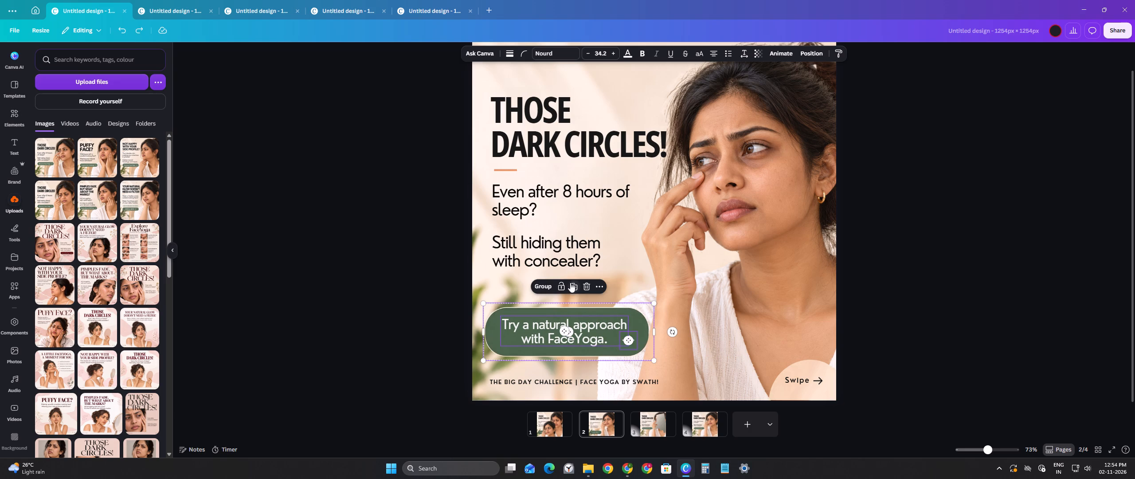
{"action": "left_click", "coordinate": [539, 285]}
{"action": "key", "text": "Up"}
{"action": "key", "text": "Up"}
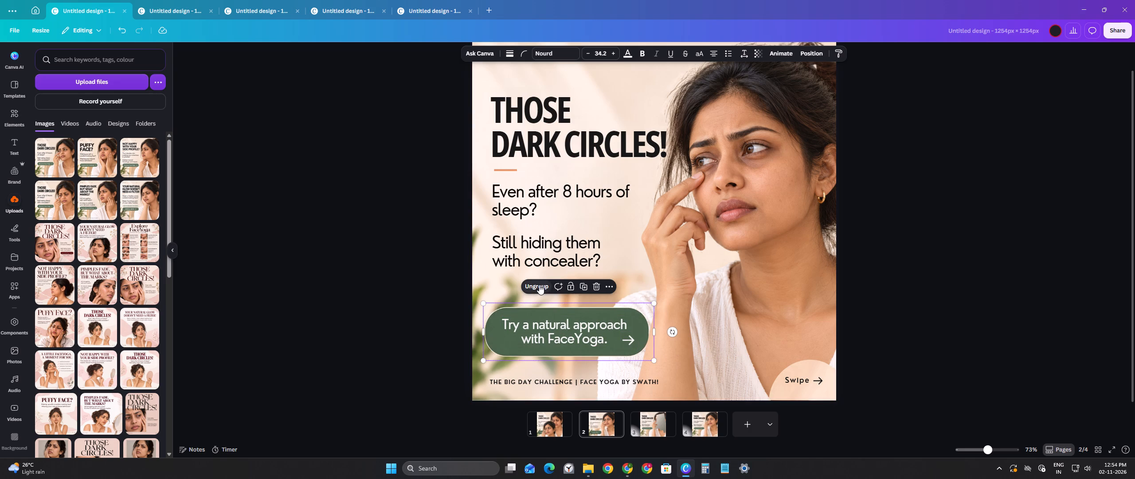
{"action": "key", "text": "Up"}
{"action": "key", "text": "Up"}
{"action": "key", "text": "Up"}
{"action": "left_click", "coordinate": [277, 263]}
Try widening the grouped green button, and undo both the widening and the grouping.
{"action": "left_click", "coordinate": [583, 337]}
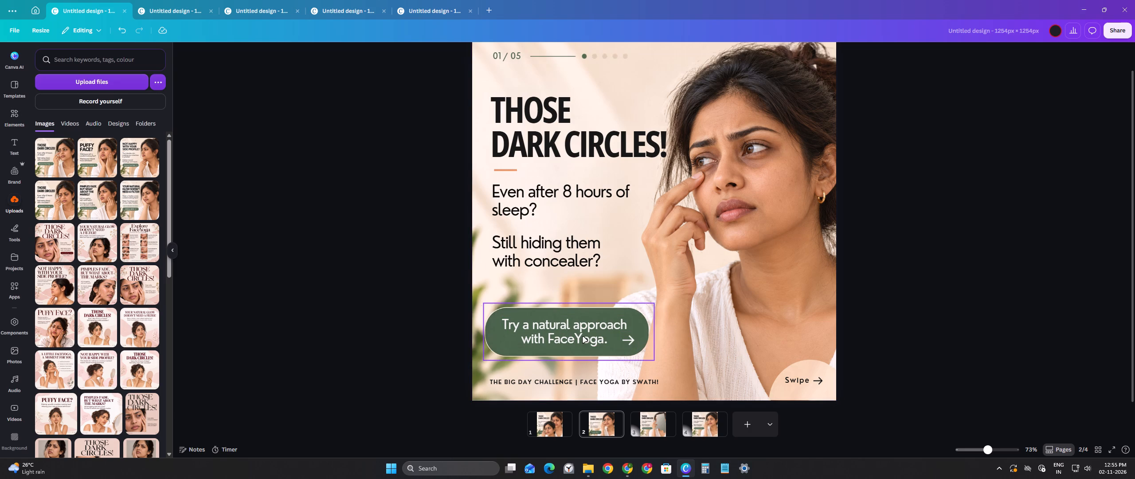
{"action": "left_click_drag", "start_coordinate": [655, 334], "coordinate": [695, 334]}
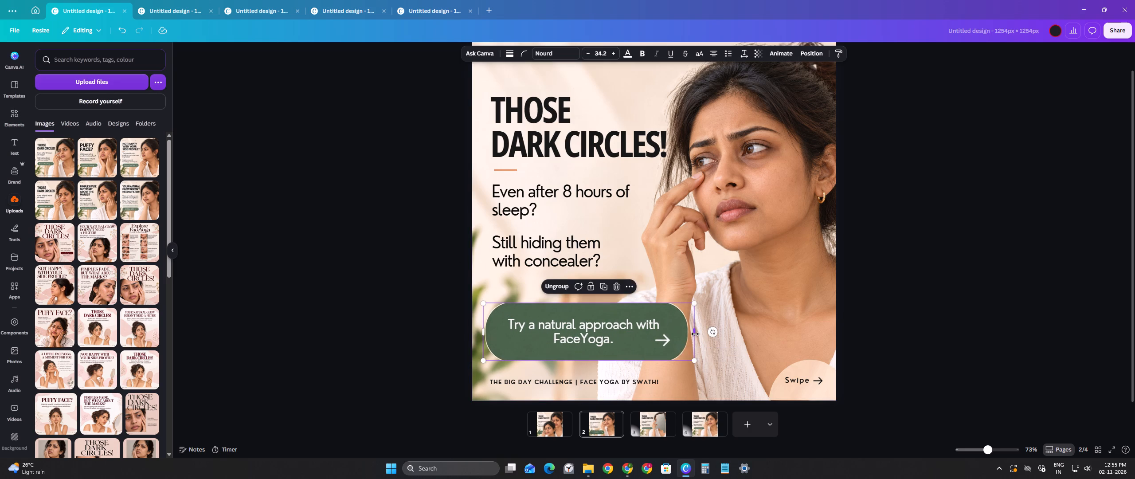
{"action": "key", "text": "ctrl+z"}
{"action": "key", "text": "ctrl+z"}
Select the green button's shape, text and arrow together and shrink them proportionally to about three quarters of their size.
{"action": "left_click", "coordinate": [571, 326]}
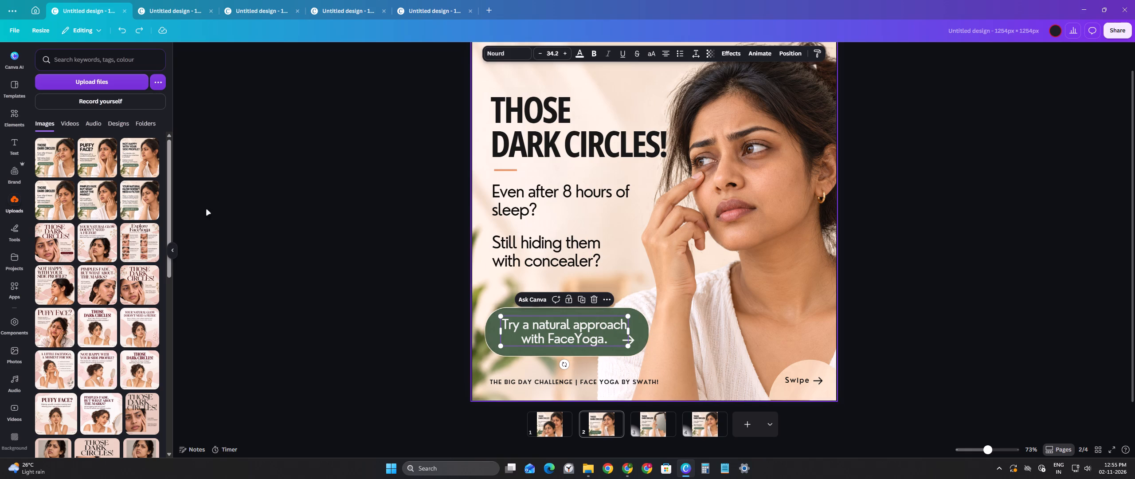
{"action": "left_click", "coordinate": [513, 310]}
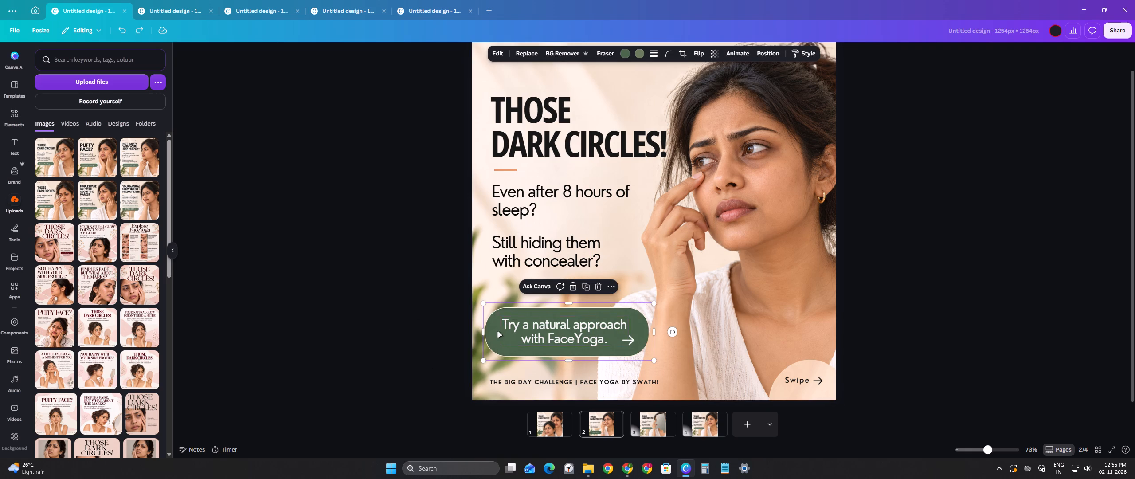
{"action": "left_click", "coordinate": [497, 333]}
{"action": "left_click", "coordinate": [528, 323]}
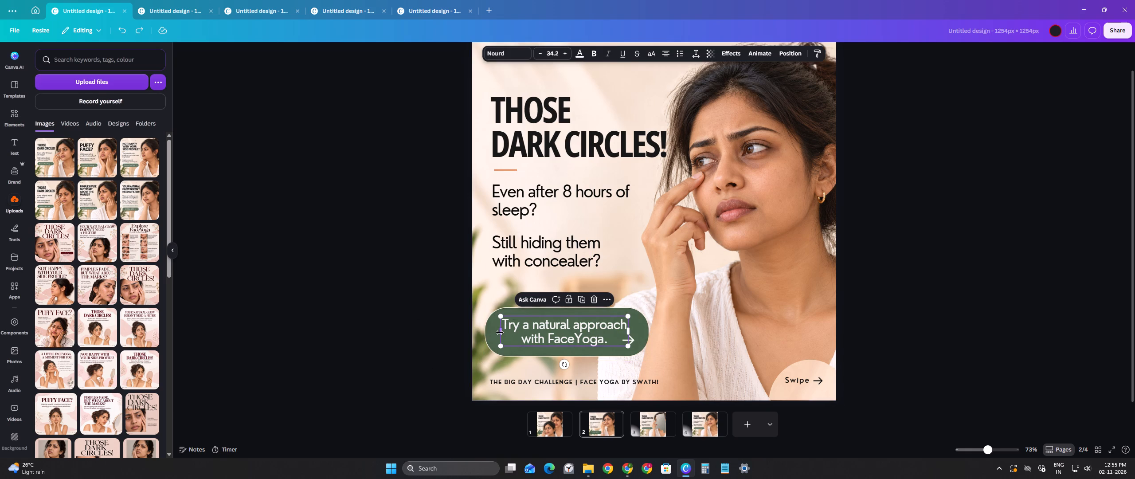
{"action": "left_click", "coordinate": [493, 334], "text": "shift"}
{"action": "left_click", "coordinate": [631, 340], "text": "shift"}
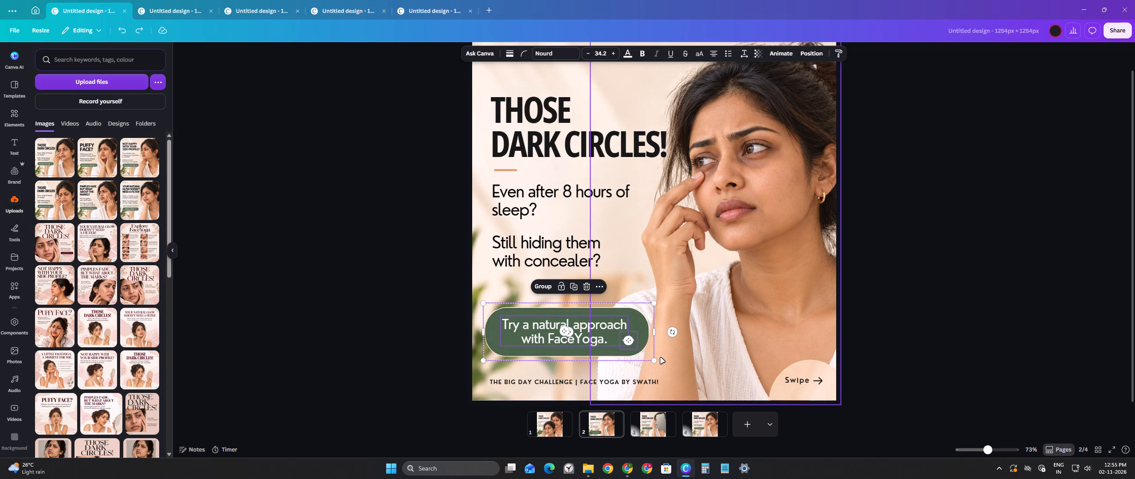
{"action": "left_click_drag", "start_coordinate": [655, 360], "coordinate": [610, 297]}
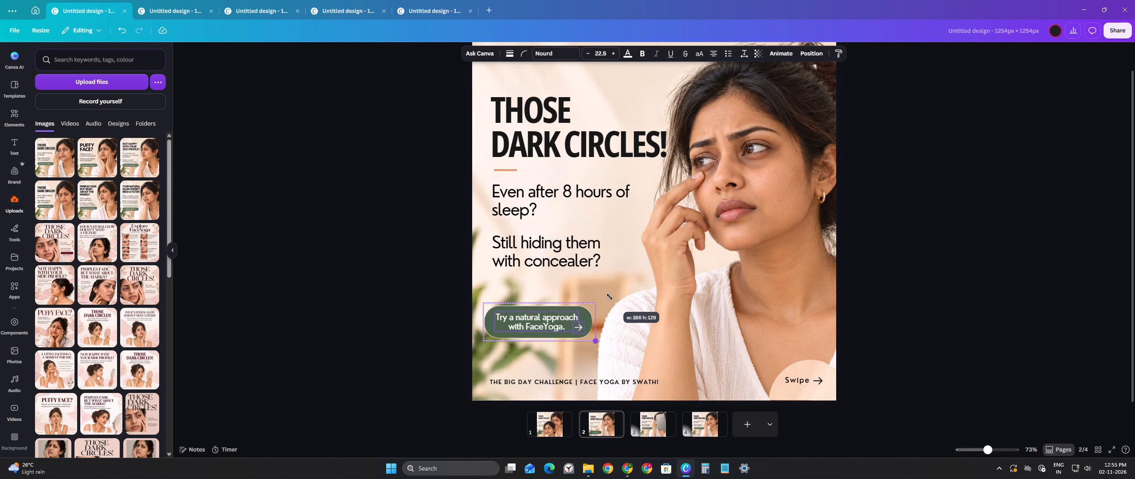
{"action": "left_click_drag", "start_coordinate": [610, 297], "coordinate": [611, 295]}
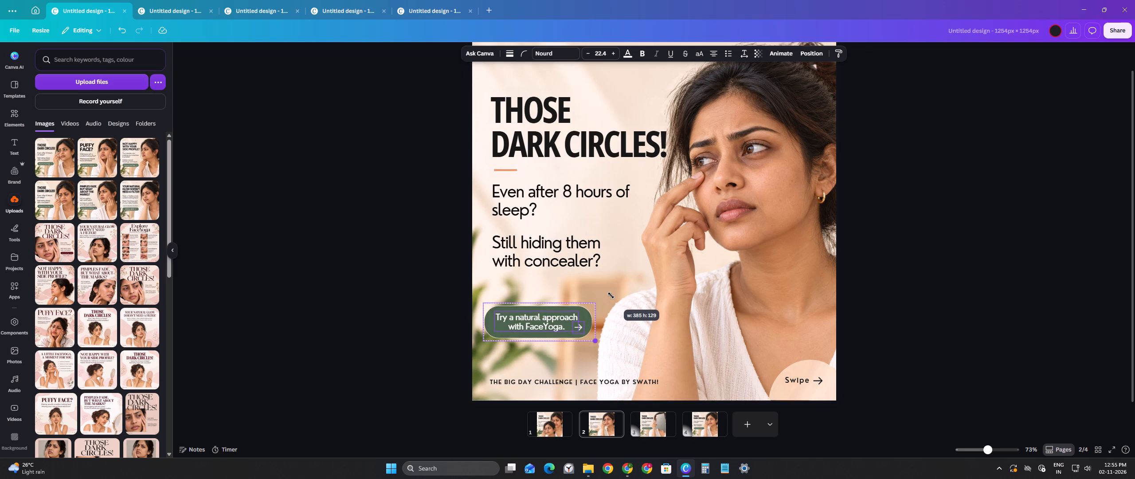
{"action": "left_click_drag", "start_coordinate": [611, 295], "coordinate": [615, 297]}
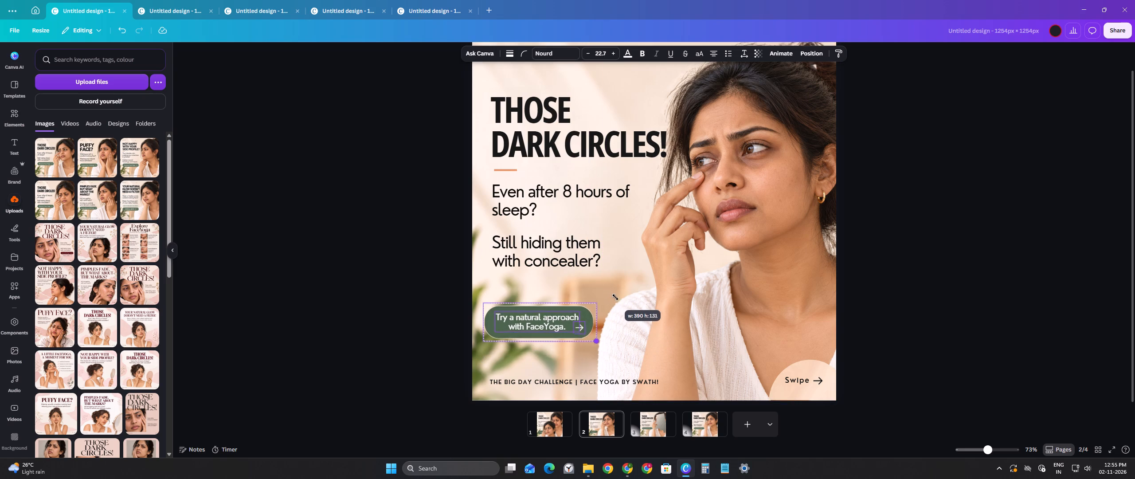
{"action": "left_click_drag", "start_coordinate": [615, 297], "coordinate": [623, 304]}
{"action": "left_click", "coordinate": [415, 283]}
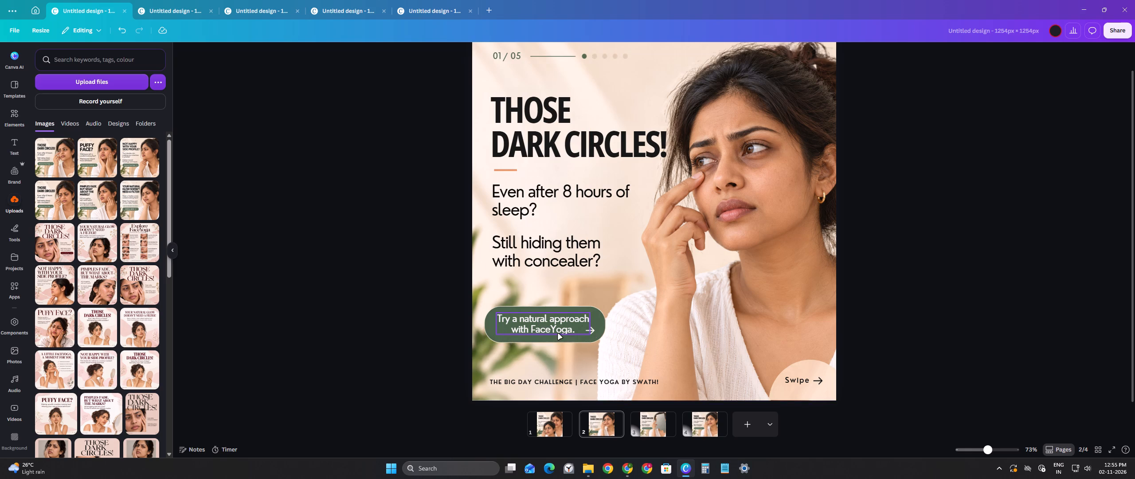
Nudge the arrow inside the green button slightly left and up, closer to the "with FaceYoga." line.
{"action": "left_click", "coordinate": [591, 330]}
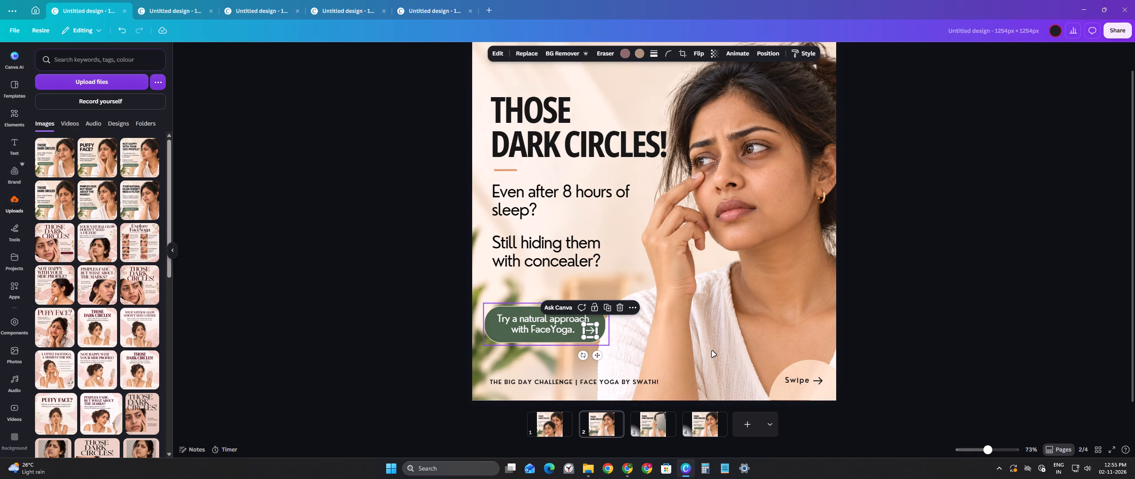
{"action": "key", "text": "Up"}
{"action": "key", "text": "Left"}
{"action": "key", "text": "Left"}
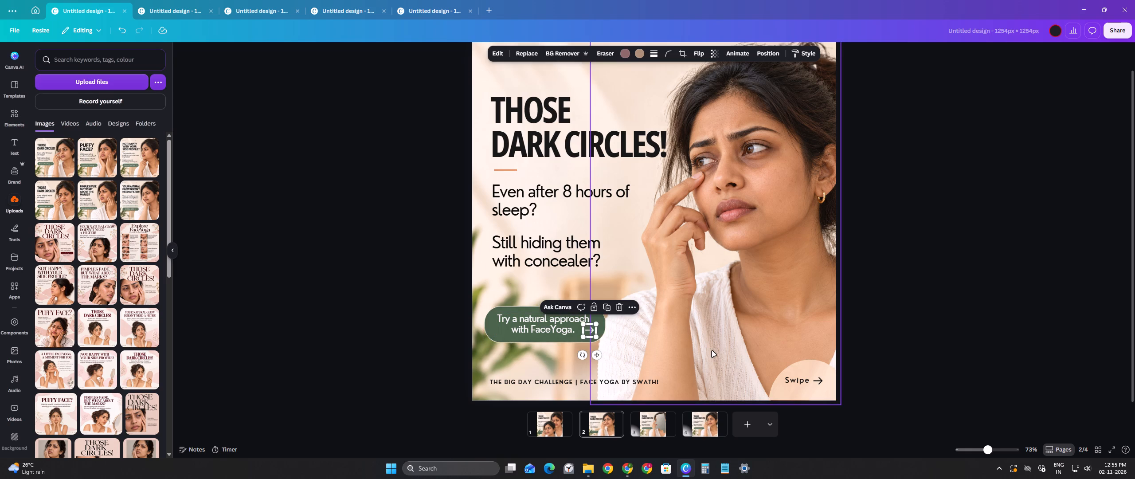
{"action": "key", "text": "Up"}
{"action": "key", "text": "Left"}
{"action": "key", "text": "Left"}
{"action": "key", "text": "Left"}
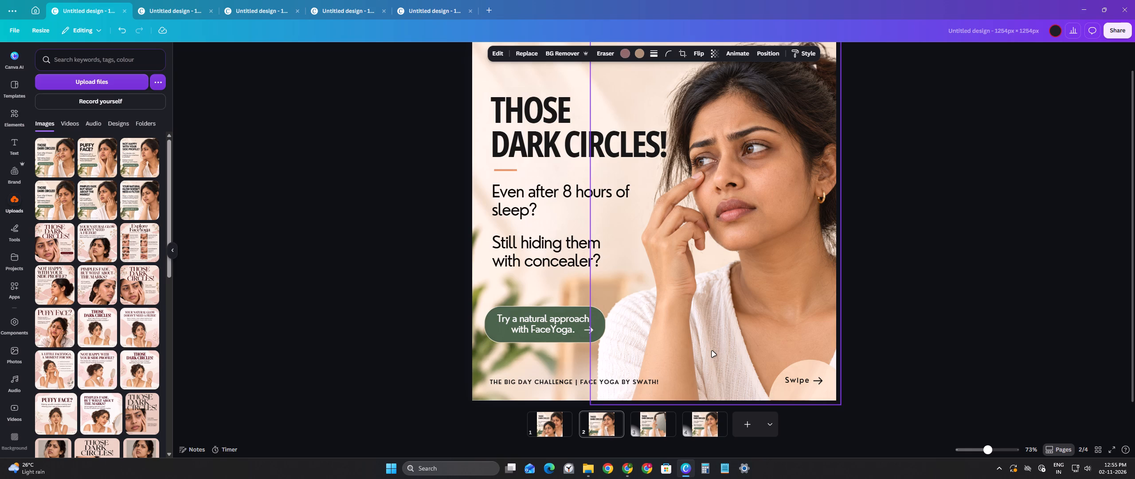
{"action": "key", "text": "Left"}
{"action": "key", "text": "Left"}
{"action": "key", "text": "Left"}
{"action": "key", "text": "Left"}
{"action": "key", "text": "Left"}
{"action": "key", "text": "Left"}
{"action": "key", "text": "Up"}
{"action": "key", "text": "Left"}
{"action": "key", "text": "Left"}
{"action": "key", "text": "Left"}
{"action": "key", "text": "Left"}
{"action": "key", "text": "Left"}
{"action": "key", "text": "Left"}
{"action": "key", "text": "Right"}
{"action": "key", "text": "Right"}
{"action": "key", "text": "Right"}
{"action": "key", "text": "Right"}
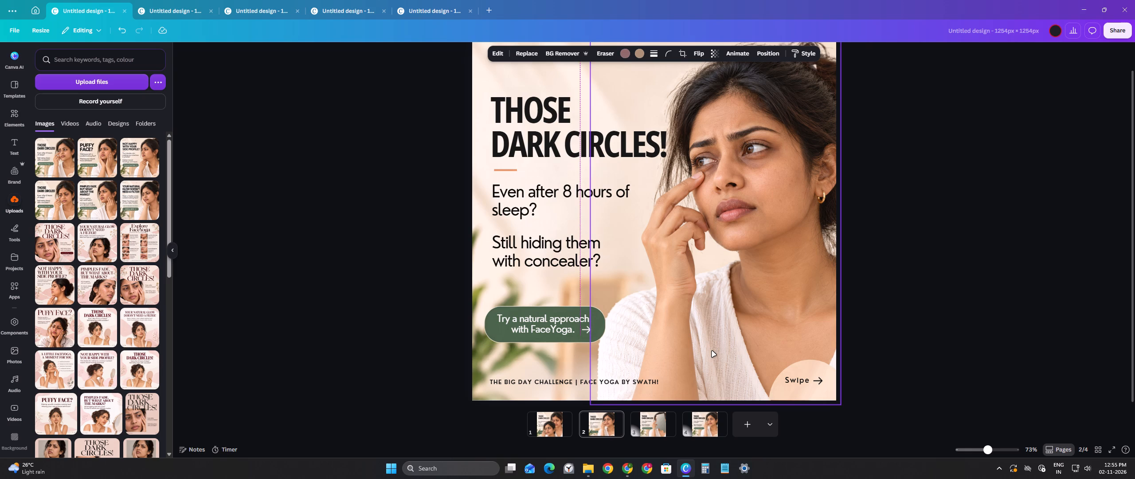
{"action": "left_click", "coordinate": [387, 271]}
Move the "Even after 8 hours of sleep?" text up, closer to the heading.
{"action": "left_click", "coordinate": [540, 247]}
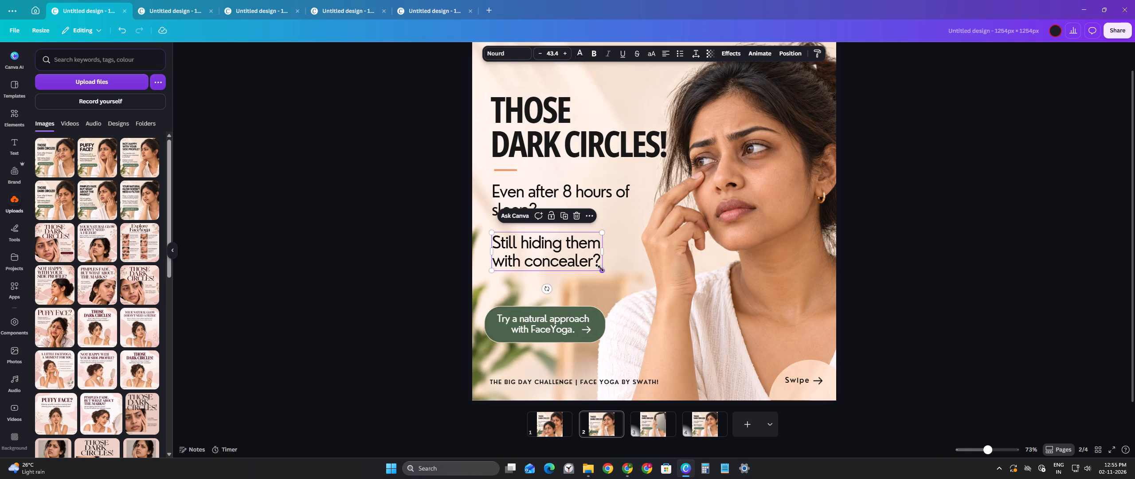
{"action": "left_click", "coordinate": [387, 217]}
{"action": "left_click", "coordinate": [526, 202]}
{"action": "left_click_drag", "start_coordinate": [522, 200], "coordinate": [524, 199]}
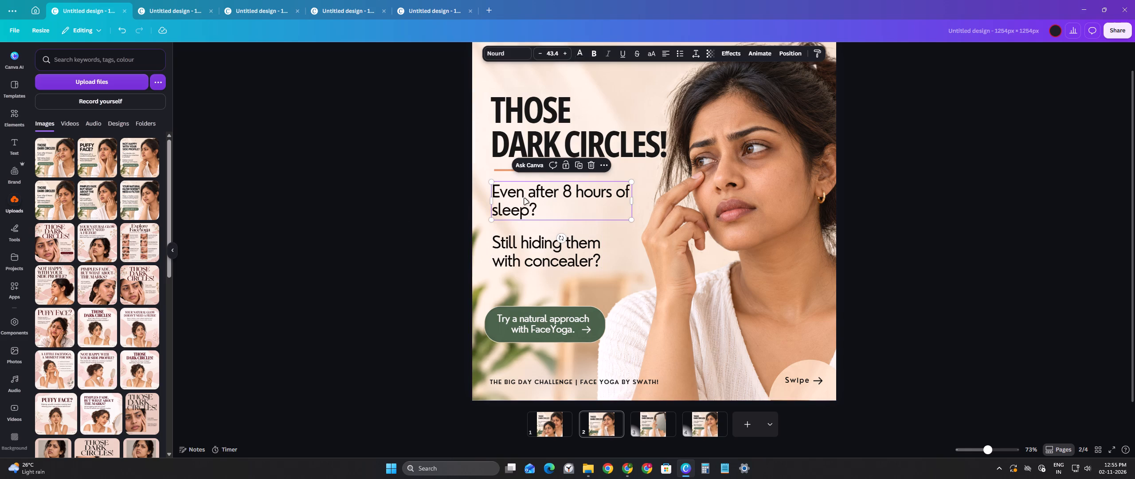
{"action": "left_click_drag", "start_coordinate": [524, 199], "coordinate": [524, 193]}
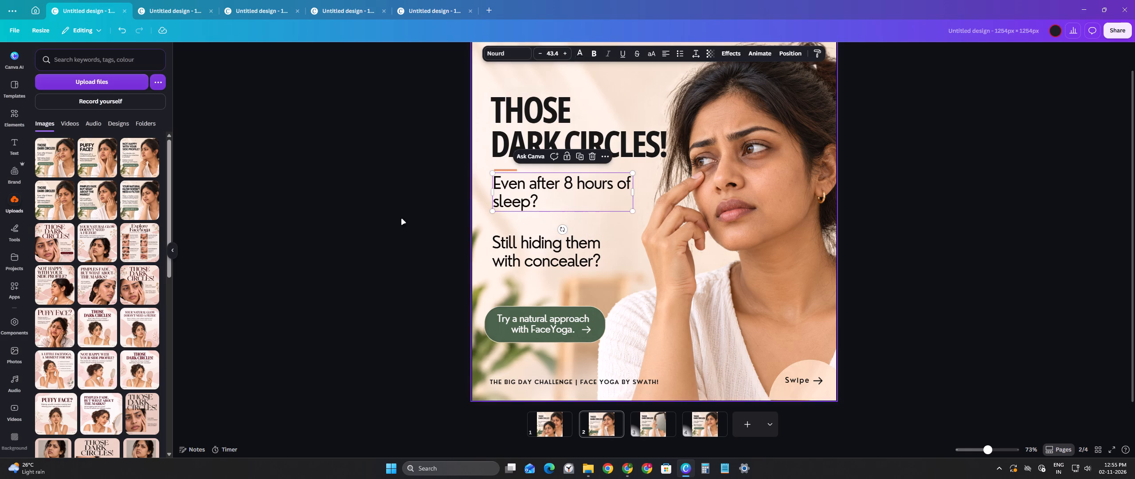
{"action": "left_click", "coordinate": [349, 228]}
Nudge the orange accent line up to sit between the heading and the "Even after 8 hours of sleep?" text.
{"action": "left_click", "coordinate": [509, 168]}
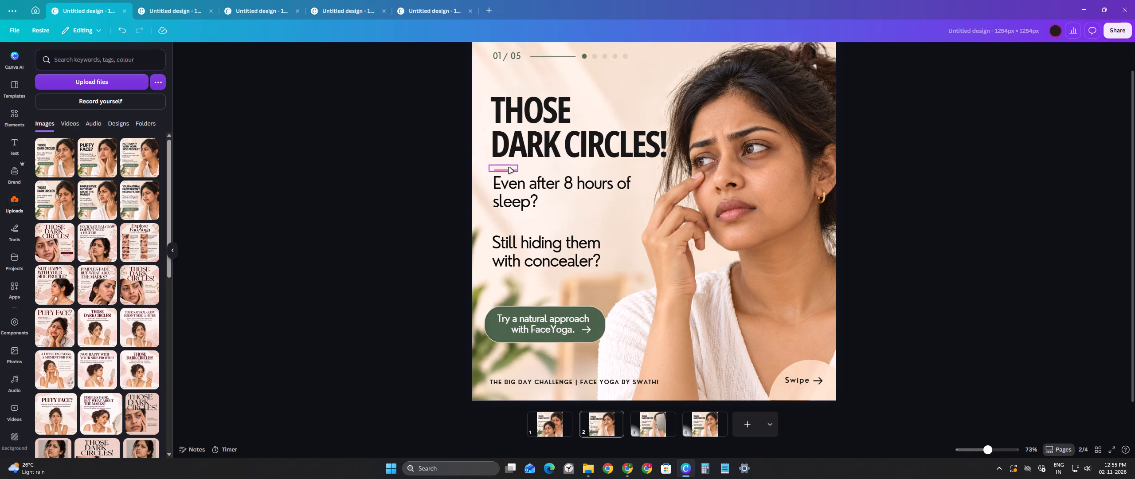
{"action": "key", "text": "Up"}
{"action": "key", "text": "Up"}
{"action": "key", "text": "Up"}
{"action": "key", "text": "Up"}
{"action": "key", "text": "Up"}
{"action": "key", "text": "Up"}
{"action": "key", "text": "Down"}
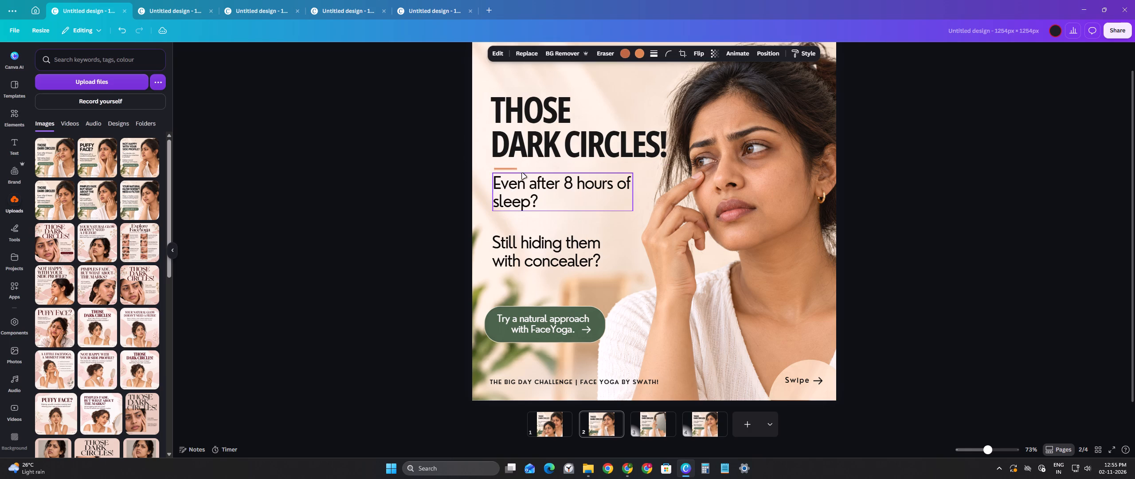
{"action": "key", "text": "Up"}
{"action": "key", "text": "Up"}
{"action": "key", "text": "Up"}
{"action": "key", "text": "Up"}
{"action": "key", "text": "Up"}
{"action": "key", "text": "Up"}
{"action": "key", "text": "Up"}
{"action": "key", "text": "Up"}
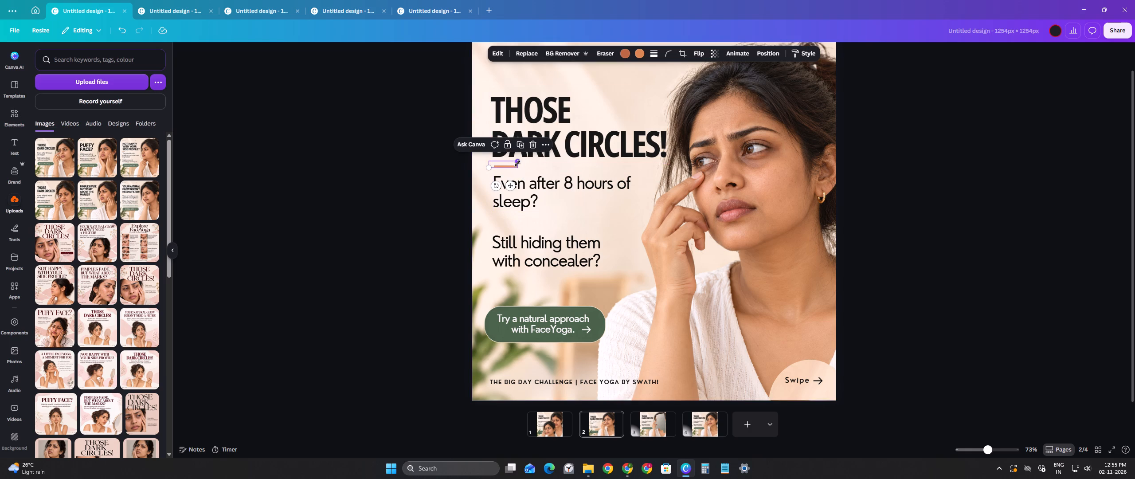
Enlarge the orange accent line slightly so it is longer and thicker.
{"action": "left_click_drag", "start_coordinate": [517, 163], "coordinate": [527, 165]}
{"action": "left_click", "coordinate": [408, 200]}
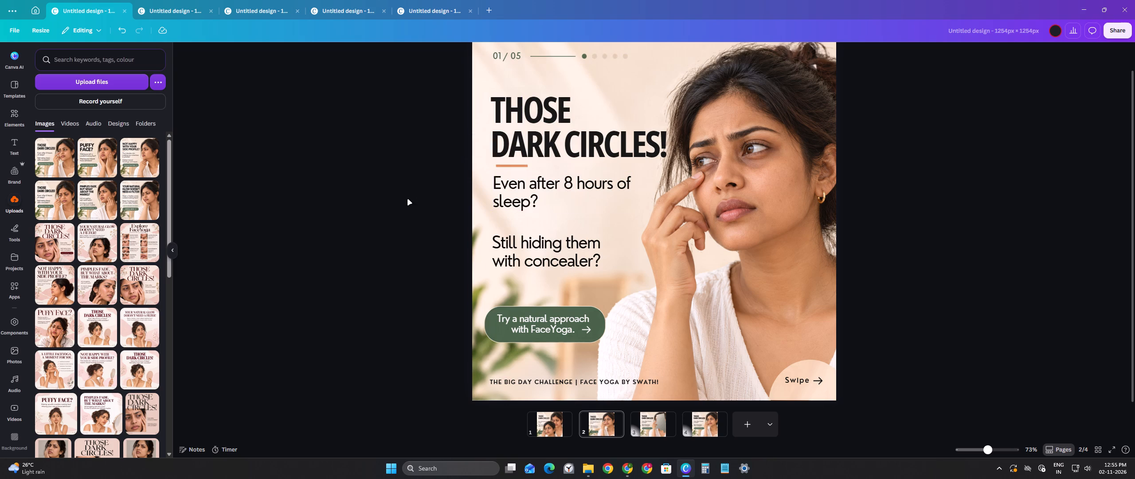
Nudge the orange accent line horizontally to line up with the left edge of the heading and body text.
{"action": "left_click", "coordinate": [521, 165]}
{"action": "key", "text": "Left"}
{"action": "key", "text": "Left"}
{"action": "key", "text": "Left"}
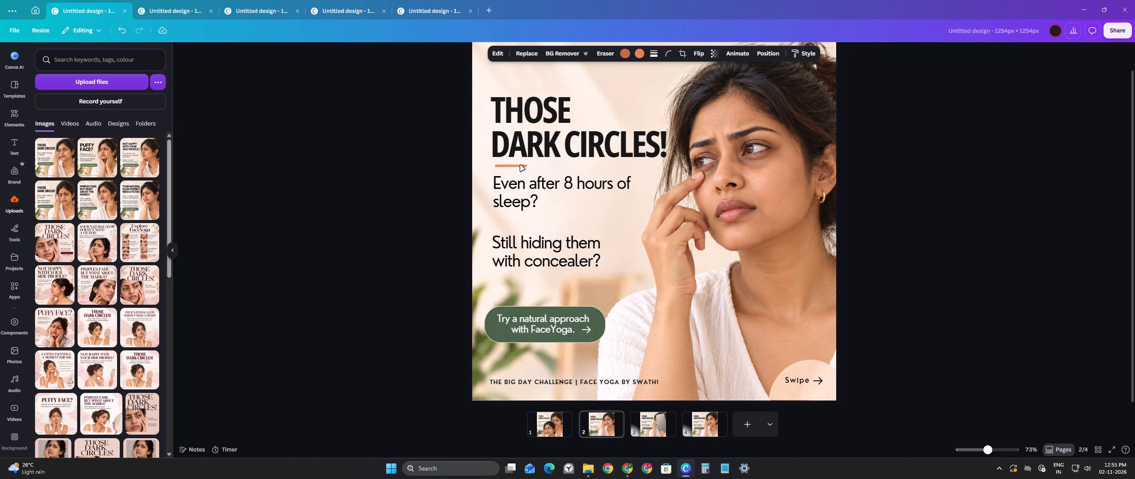
{"action": "key", "text": "Left"}
{"action": "key", "text": "Left"}
{"action": "key", "text": "Left"}
{"action": "key", "text": "Left"}
{"action": "key", "text": "Left"}
{"action": "key", "text": "Left"}
{"action": "key", "text": "Right"}
{"action": "key", "text": "Right"}
{"action": "key", "text": "Right"}
{"action": "key", "text": "Right"}
{"action": "key", "text": "Right"}
{"action": "key", "text": "Right"}
{"action": "key", "text": "Right"}
{"action": "key", "text": "Right"}
{"action": "key", "text": "Right"}
{"action": "key", "text": "Right"}
{"action": "key", "text": "Right"}
{"action": "key", "text": "Right"}
{"action": "key", "text": "Right"}
{"action": "key", "text": "Right"}
{"action": "key", "text": "Right"}
{"action": "key", "text": "Left"}
{"action": "key", "text": "Left"}
{"action": "key", "text": "Left"}
{"action": "key", "text": "Left"}
{"action": "key", "text": "Left"}
{"action": "key", "text": "Left"}
{"action": "key", "text": "Left"}
{"action": "key", "text": "Left"}
{"action": "key", "text": "Left"}
{"action": "key", "text": "Left"}
{"action": "key", "text": "Left"}
{"action": "key", "text": "Left"}
{"action": "key", "text": "Left"}
{"action": "key", "text": "Left"}
{"action": "key", "text": "Left"}
{"action": "key", "text": "Left"}
{"action": "key", "text": "Left"}
{"action": "key", "text": "Left"}
{"action": "key", "text": "Left"}
{"action": "key", "text": "Left"}
{"action": "key", "text": "Right"}
{"action": "key", "text": "Right"}
{"action": "key", "text": "Right"}
{"action": "key", "text": "Right"}
{"action": "key", "text": "Right"}
{"action": "key", "text": "Right"}
{"action": "key", "text": "Right"}
{"action": "key", "text": "Right"}
{"action": "key", "text": "Right"}
{"action": "key", "text": "Right"}
{"action": "key", "text": "Right"}
{"action": "key", "text": "Right"}
Nudge the "Still hiding them with concealer?" text slightly down, toward the green button.
{"action": "left_click", "coordinate": [556, 261]}
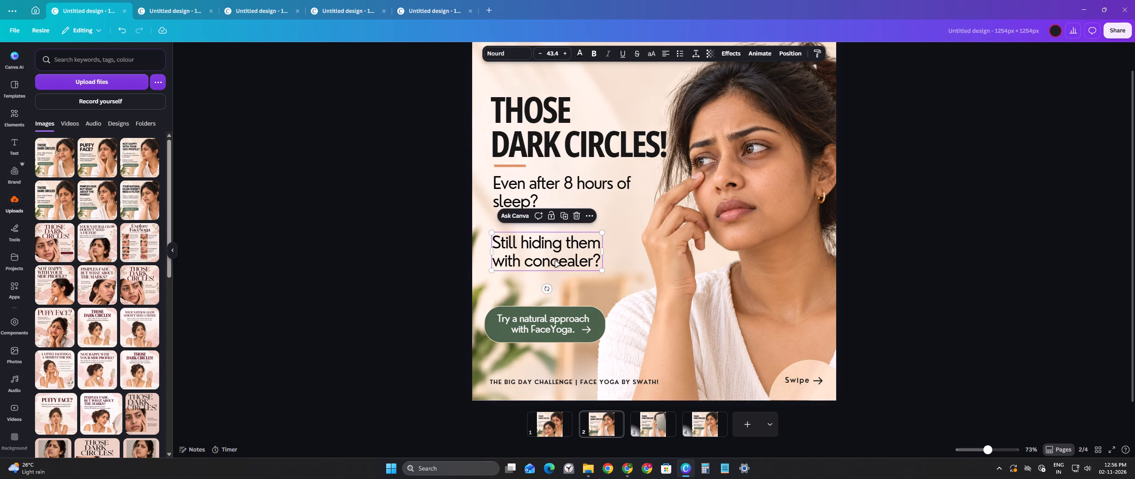
{"action": "key", "text": "Down"}
{"action": "key", "text": "Down"}
{"action": "key", "text": "Down"}
{"action": "key", "text": "Down"}
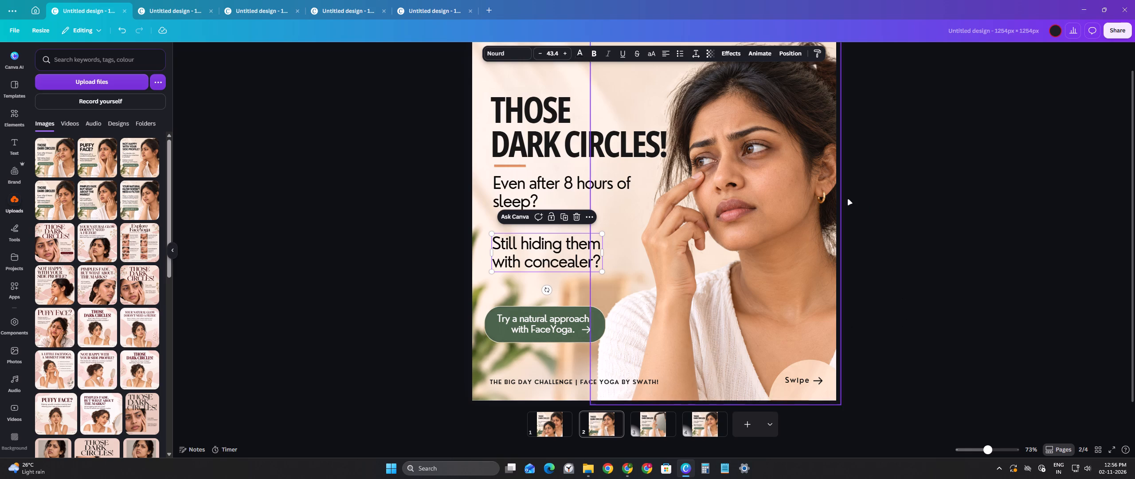
{"action": "scroll", "coordinate": [975, 251], "scroll_direction": "up", "scroll_amount": 2}
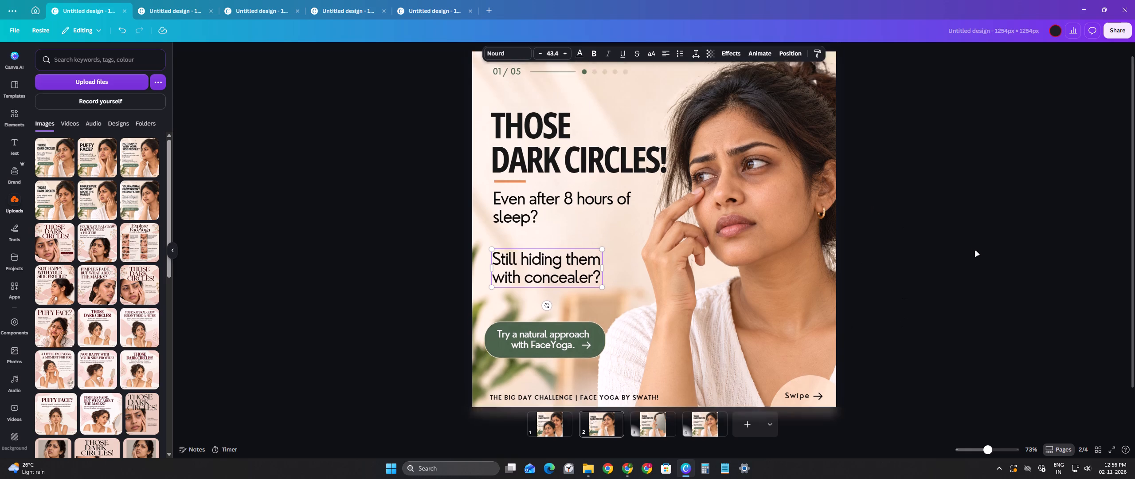
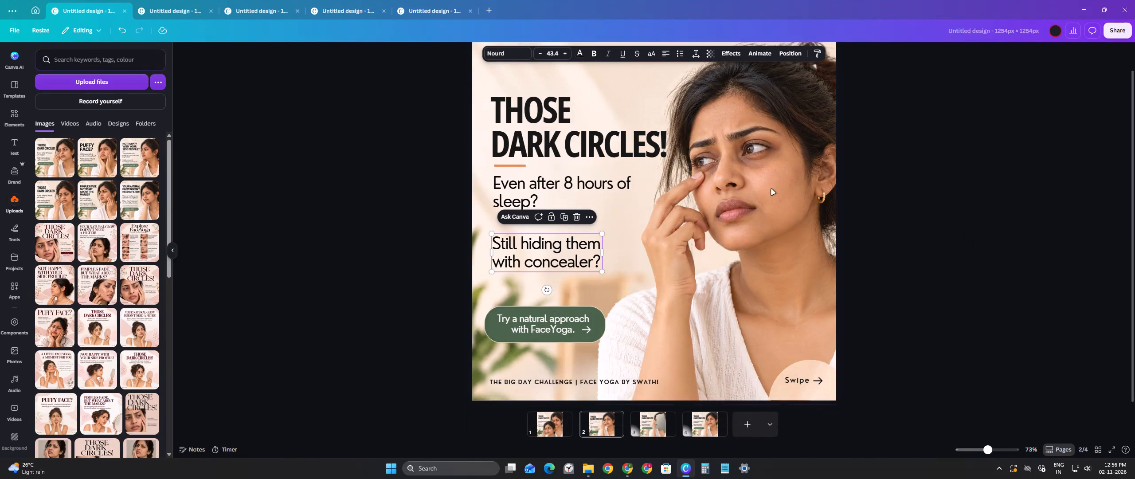
Download page 2, the "THOSE DARK CIRCLES!" slide, as a PNG at size 1 and save it in Downloads as "Pg 1".
{"action": "scroll", "coordinate": [390, 231], "scroll_direction": "up", "scroll_amount": 3}
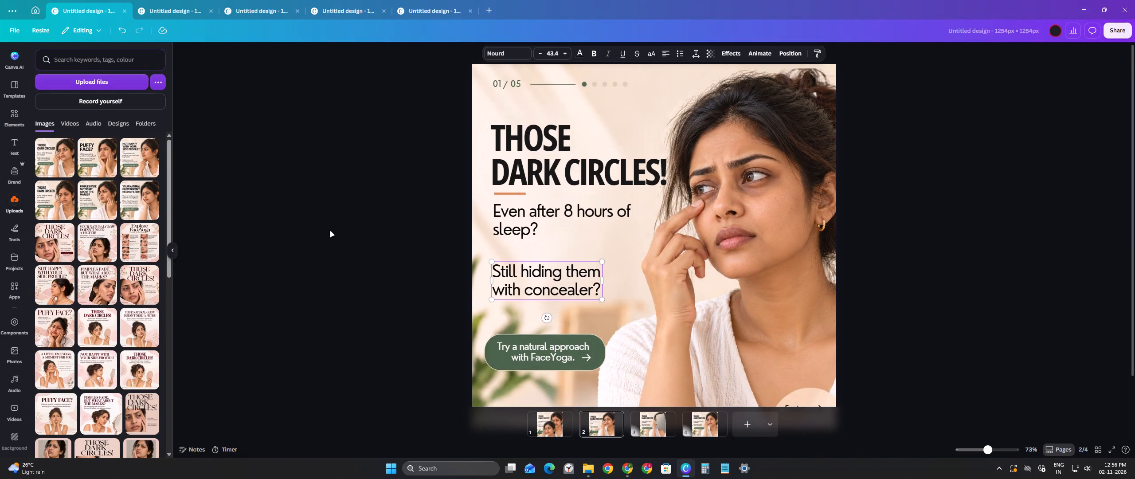
{"action": "scroll", "coordinate": [330, 232], "scroll_direction": "down", "scroll_amount": 2}
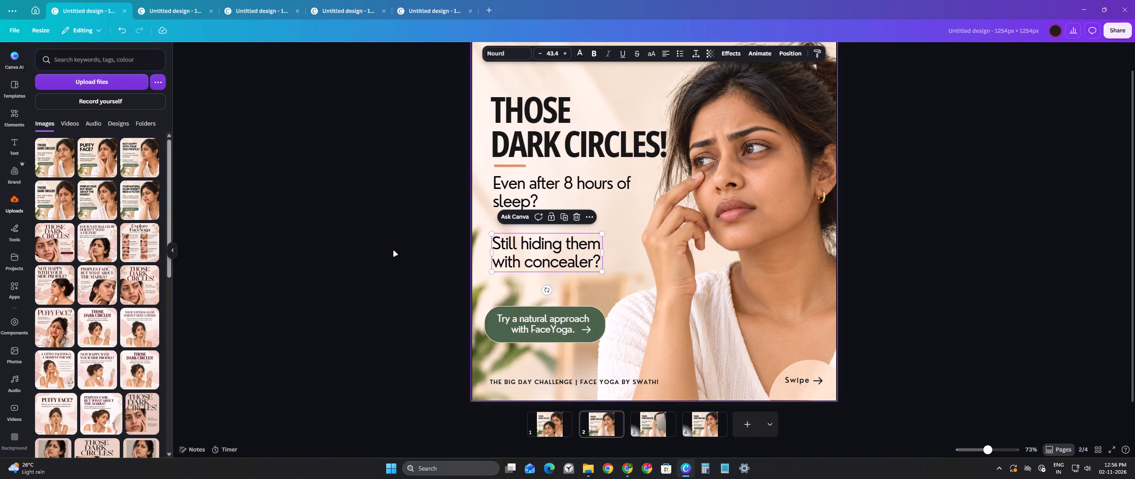
{"action": "left_click", "coordinate": [394, 251]}
{"action": "scroll", "coordinate": [394, 251], "scroll_direction": "up", "scroll_amount": 4}
{"action": "scroll", "coordinate": [394, 251], "scroll_direction": "down", "scroll_amount": 4}
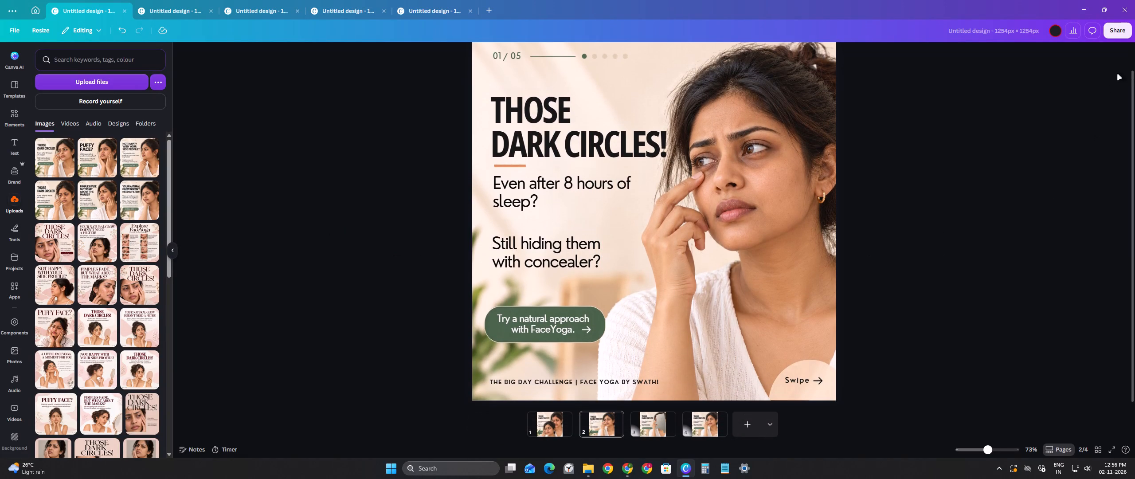
{"action": "left_click", "coordinate": [617, 419]}
{"action": "left_click", "coordinate": [652, 340]}
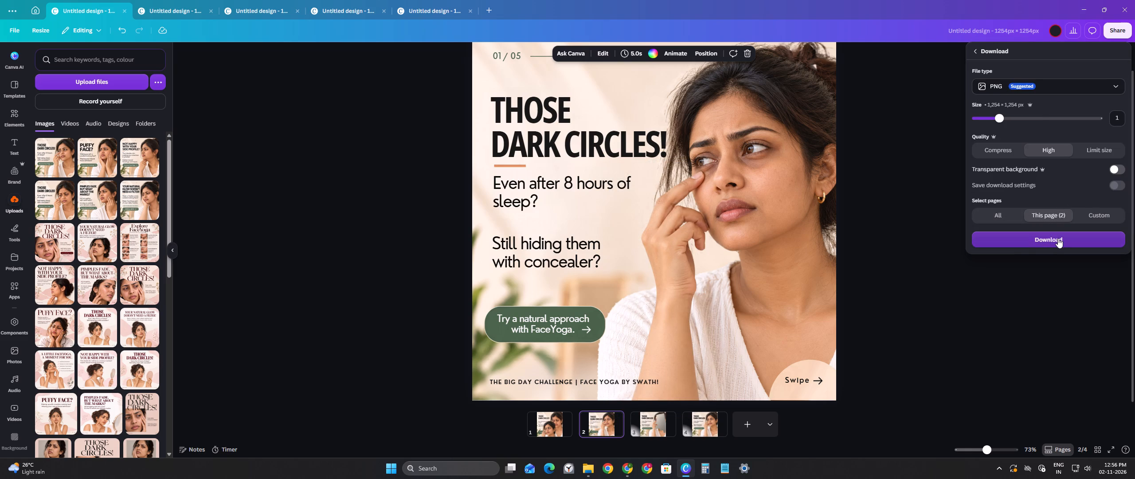
{"action": "left_click", "coordinate": [1058, 238]}
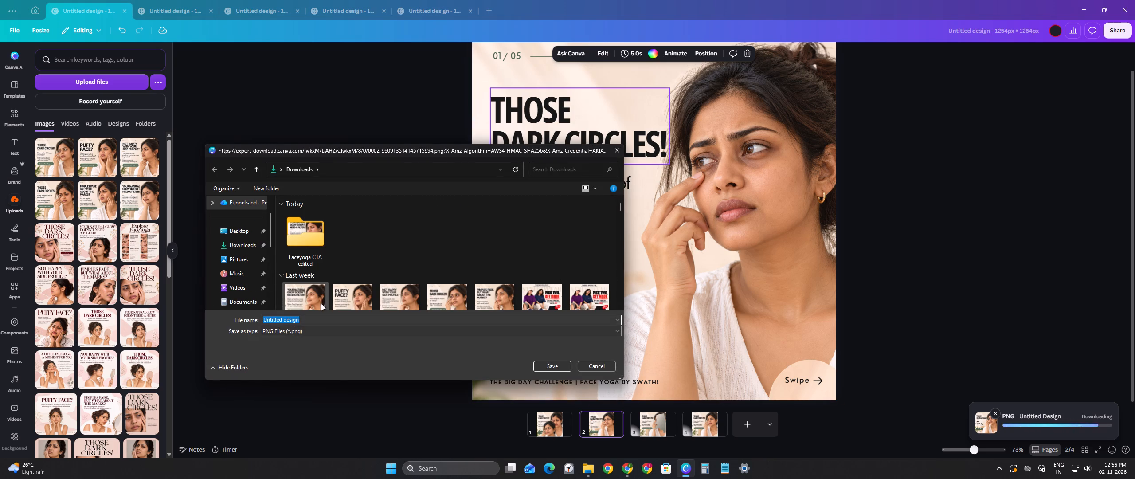
{"action": "key", "text": "shift+p"}
{"action": "key", "text": "g"}
{"action": "key", "text": "space"}
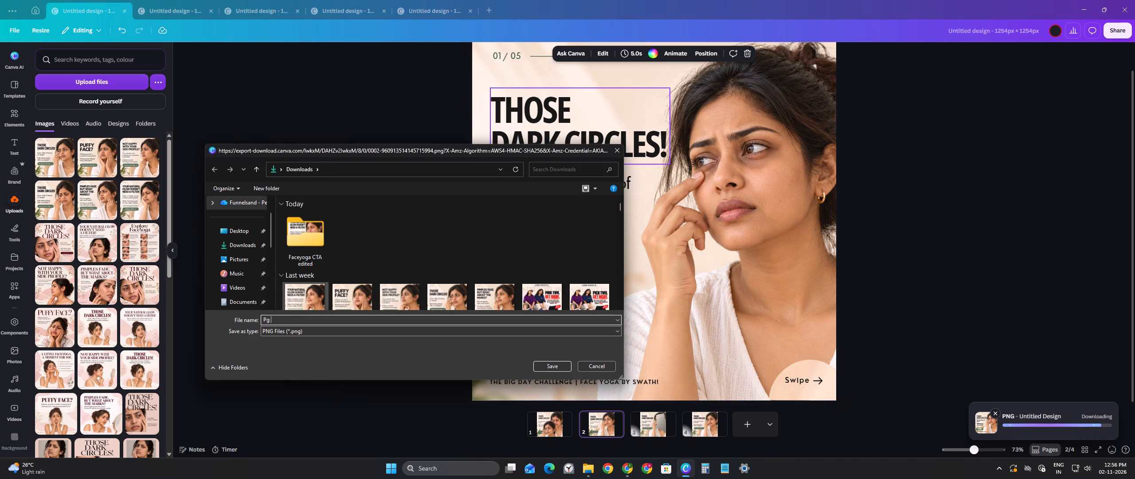
{"action": "type", "text": "1"}
{"action": "key", "text": "Return"}
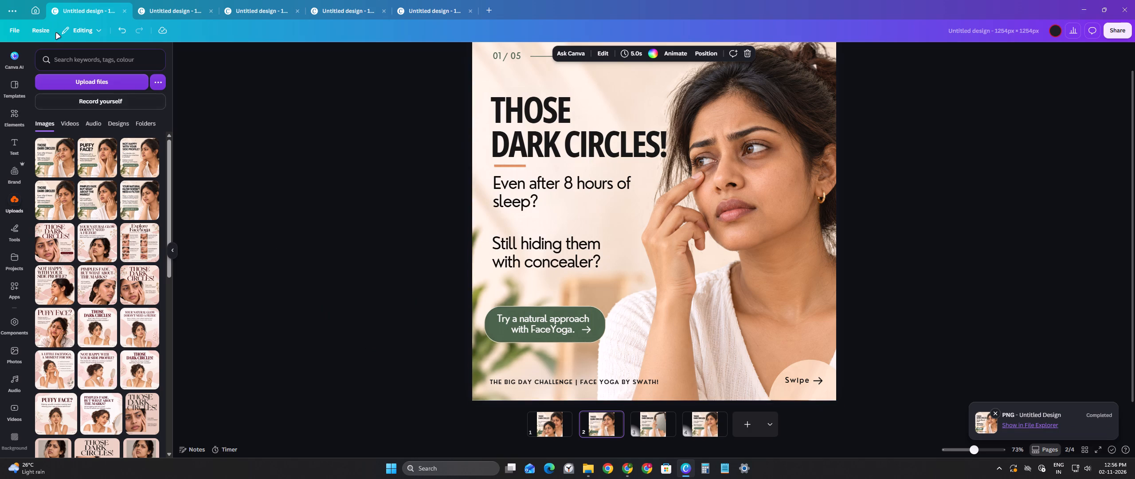
Add a blank second page to the "PUFFY FACE?" design.
{"action": "left_click", "coordinate": [160, 7]}
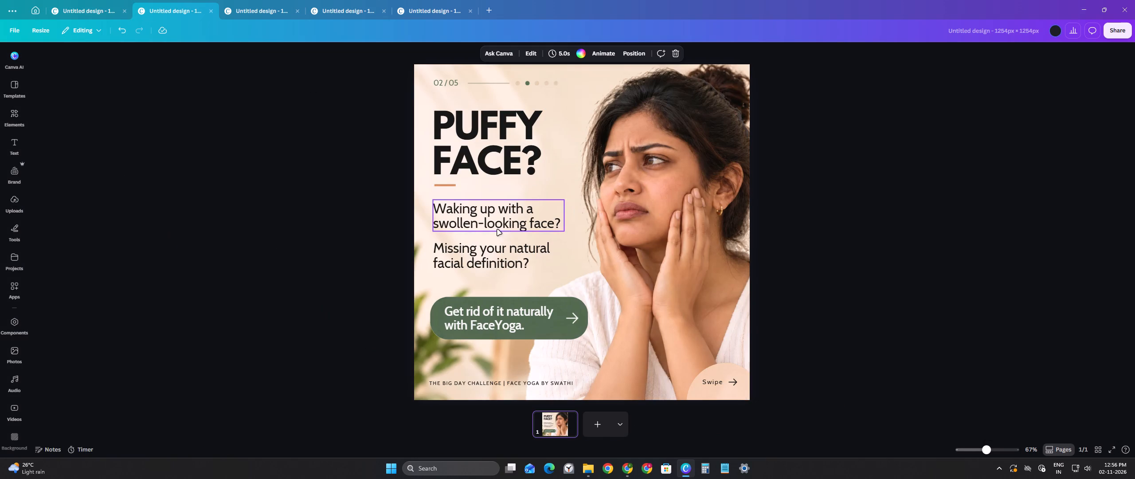
{"action": "left_click", "coordinate": [599, 424]}
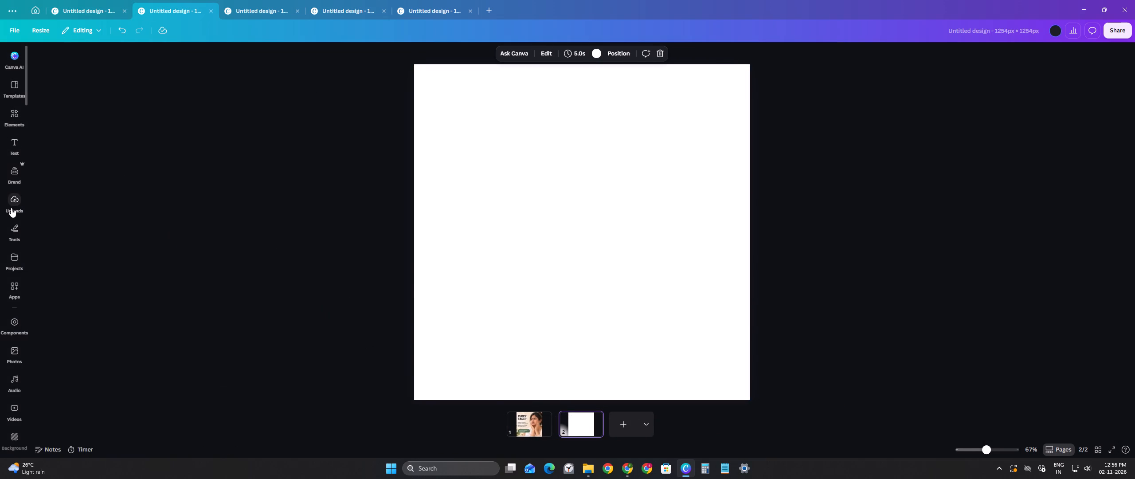
{"action": "left_click", "coordinate": [11, 208]}
{"action": "left_click", "coordinate": [725, 159]}
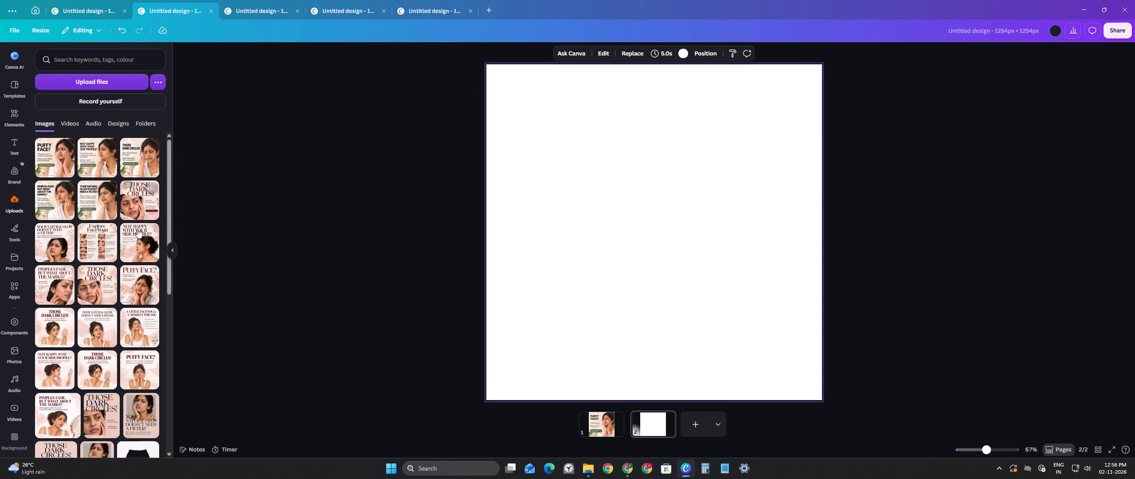
{"action": "left_click", "coordinate": [169, 254]}
Bring the "Puffy face morning facial yoga-4" image from the Downloads folder onto the blank page of the "PUFFY FACE?" design.
{"action": "key", "text": "alt+Tab"}
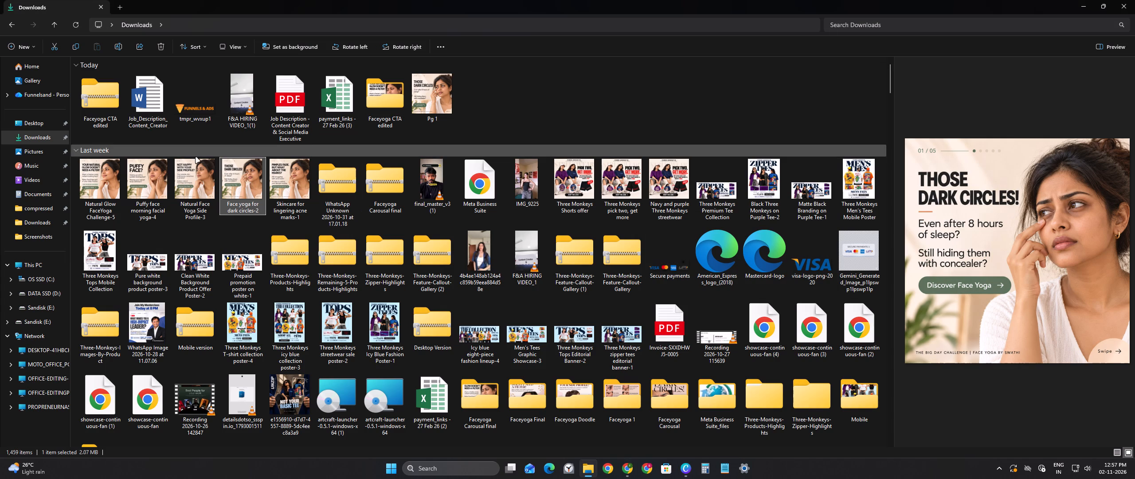
{"action": "double_click", "coordinate": [281, 186]}
{"action": "left_click", "coordinate": [1134, 0]}
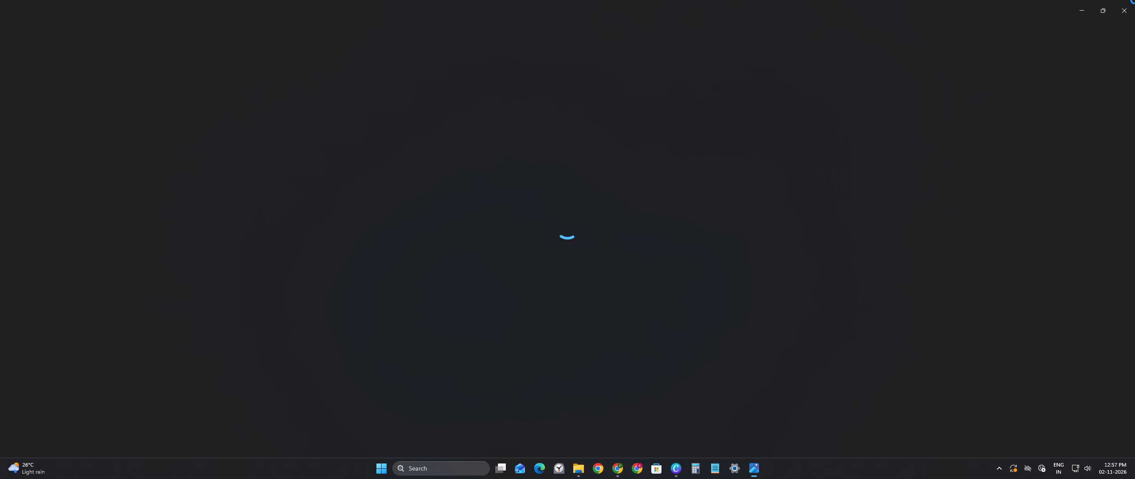
{"action": "left_click", "coordinate": [255, 203]}
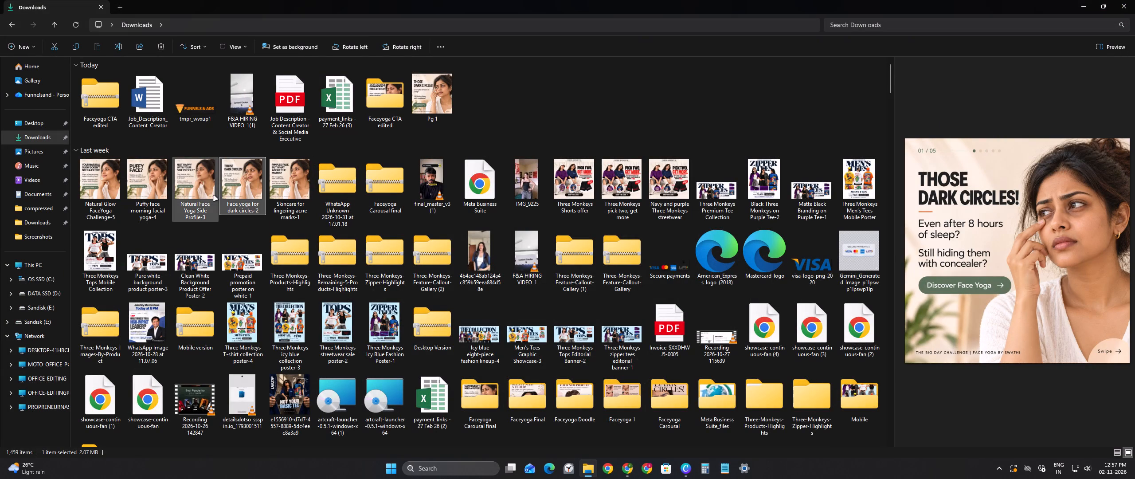
{"action": "left_click", "coordinate": [214, 196]}
{"action": "left_click", "coordinate": [172, 196]}
{"action": "left_click", "coordinate": [134, 194]}
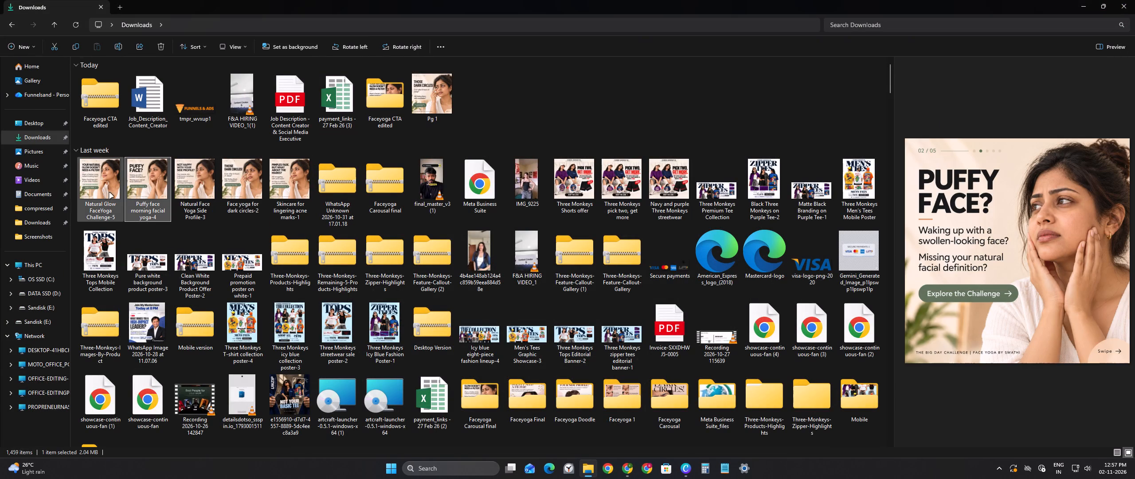
{"action": "left_click_drag", "start_coordinate": [141, 189], "coordinate": [555, 194]}
{"action": "key", "text": "alt+Tab"}
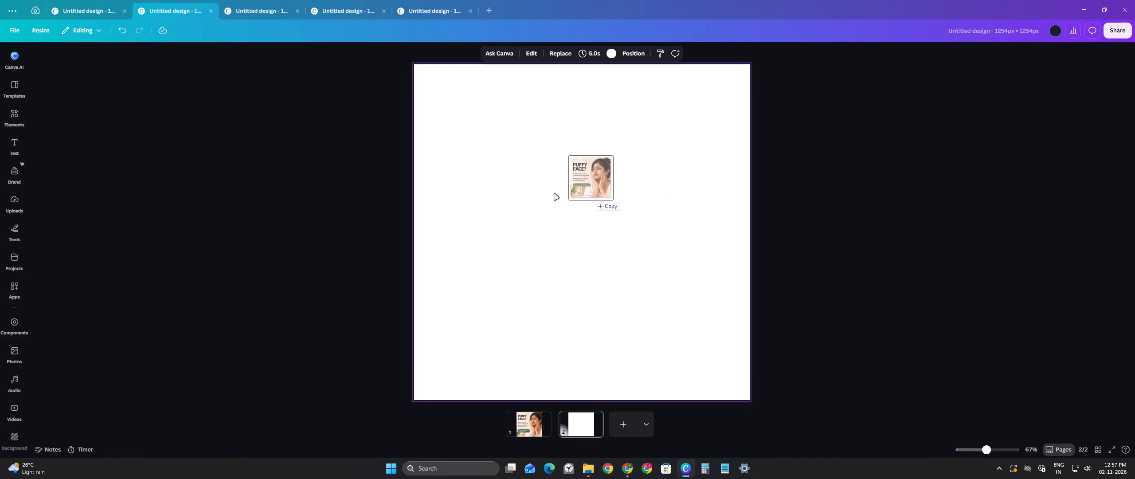
{"action": "left_click_drag", "start_coordinate": [555, 194], "coordinate": [451, 116]}
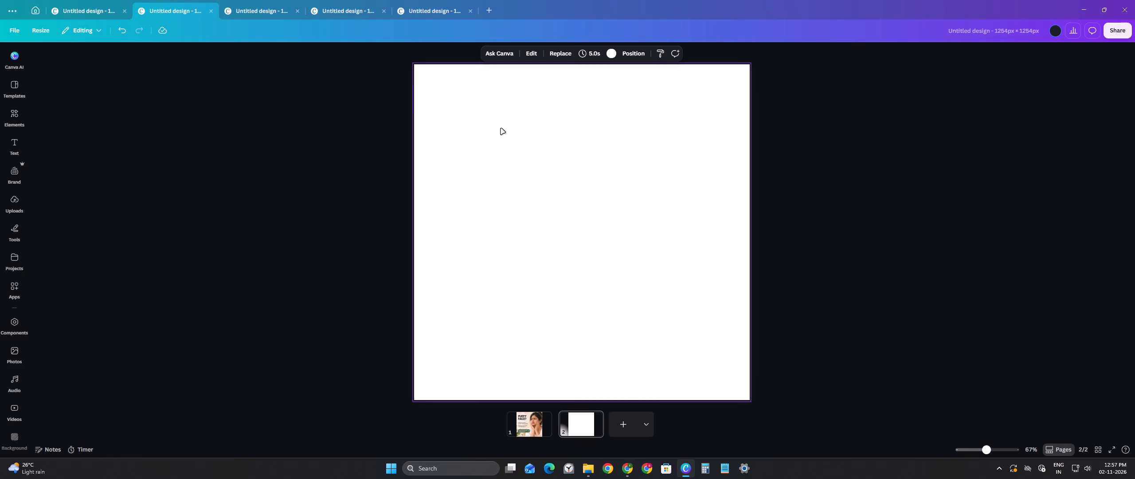
Align the imported slide image with the page's top-left corner and enlarge it to fill the whole page.
{"action": "left_click_drag", "start_coordinate": [535, 161], "coordinate": [484, 106]}
{"action": "left_click_drag", "start_coordinate": [643, 294], "coordinate": [643, 294]}
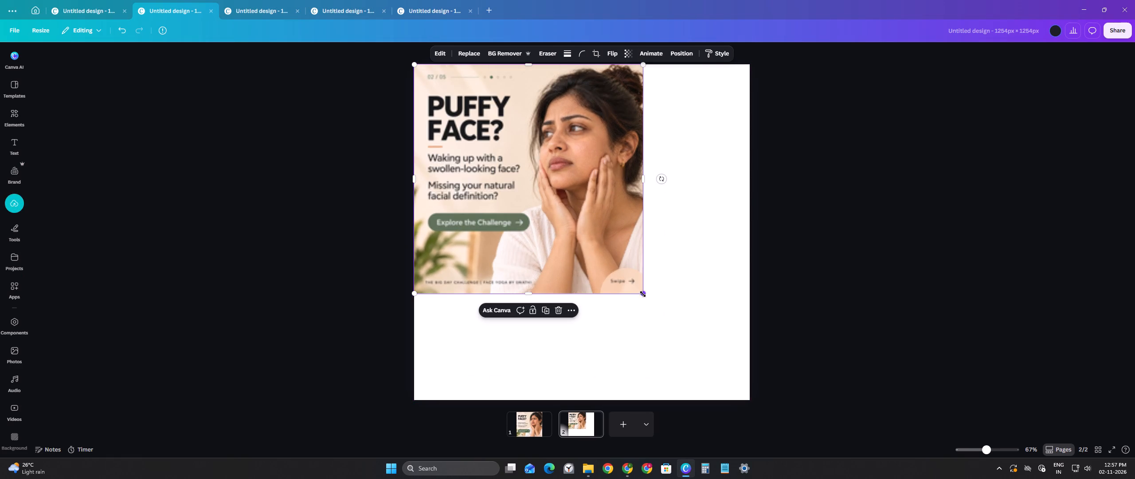
{"action": "left_click_drag", "start_coordinate": [643, 294], "coordinate": [764, 388]}
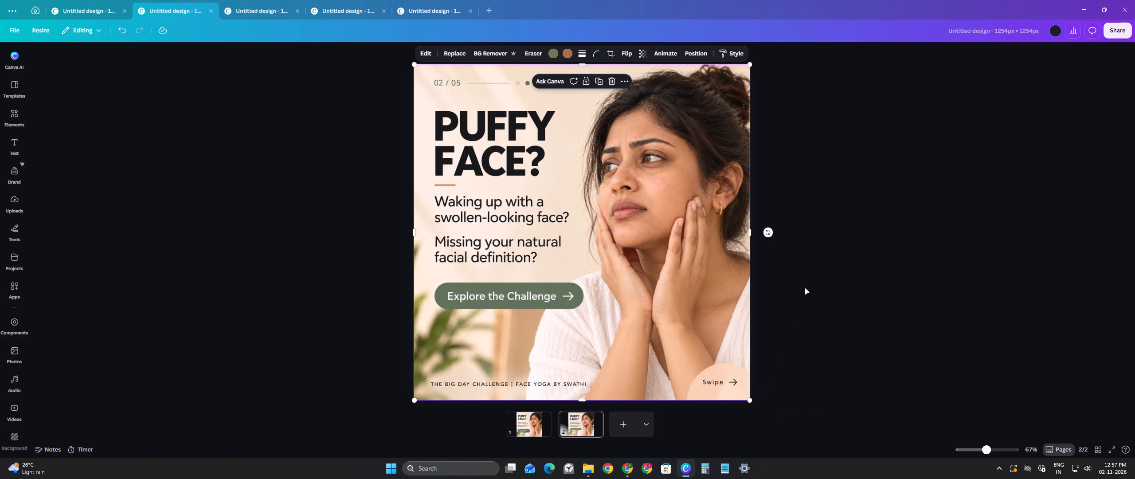
Split the imported "PUFFY FACE?" image into editable layers with Magic Layers.
{"action": "left_click", "coordinate": [622, 178]}
{"action": "left_click", "coordinate": [547, 184]}
{"action": "left_click", "coordinate": [428, 56]}
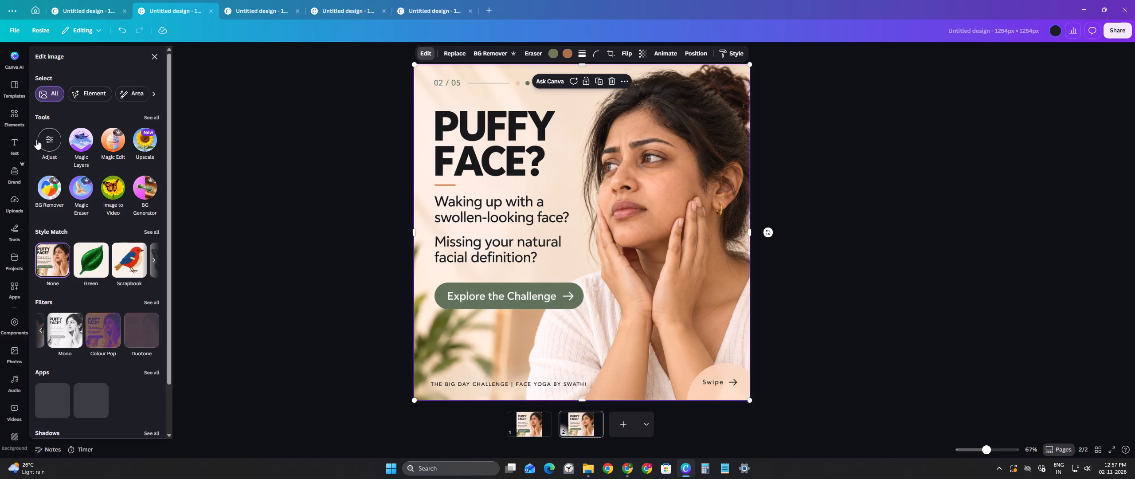
{"action": "left_click", "coordinate": [91, 139]}
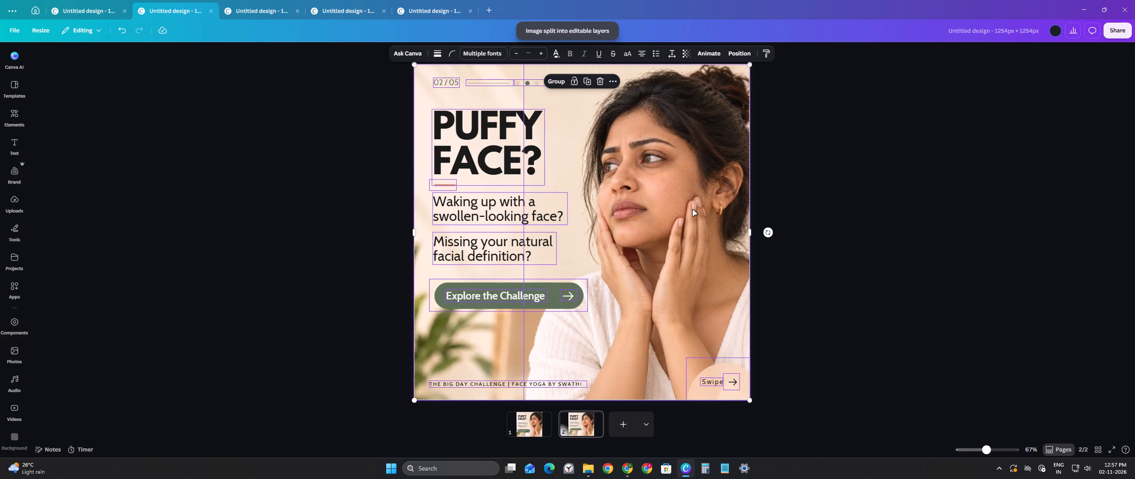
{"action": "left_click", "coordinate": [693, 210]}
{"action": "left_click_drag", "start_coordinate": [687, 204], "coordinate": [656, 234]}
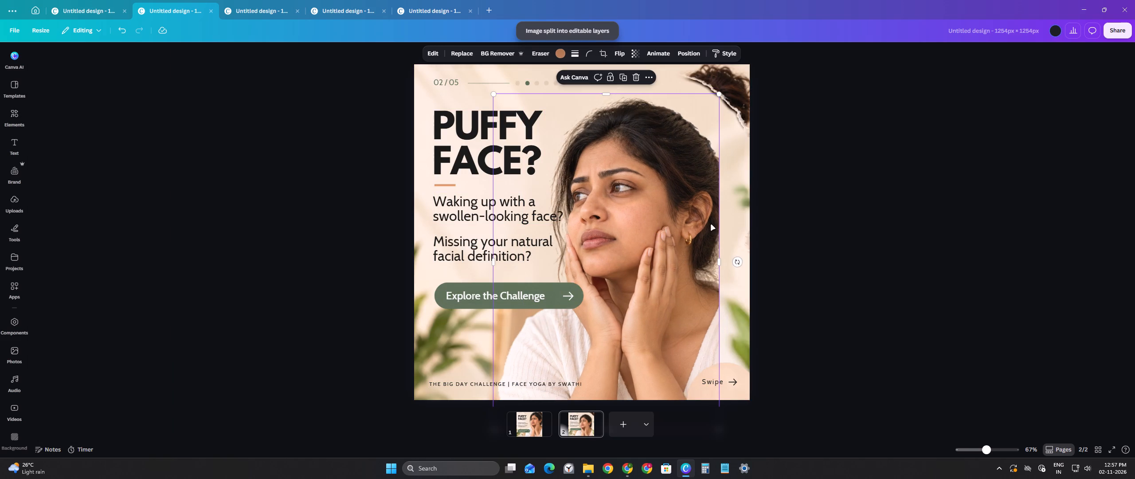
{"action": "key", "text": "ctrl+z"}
Copy the woman cutout from page 2 and paste it onto page 1.
{"action": "left_click_drag", "start_coordinate": [737, 204], "coordinate": [743, 205]}
{"action": "key", "text": "ctrl+c"}
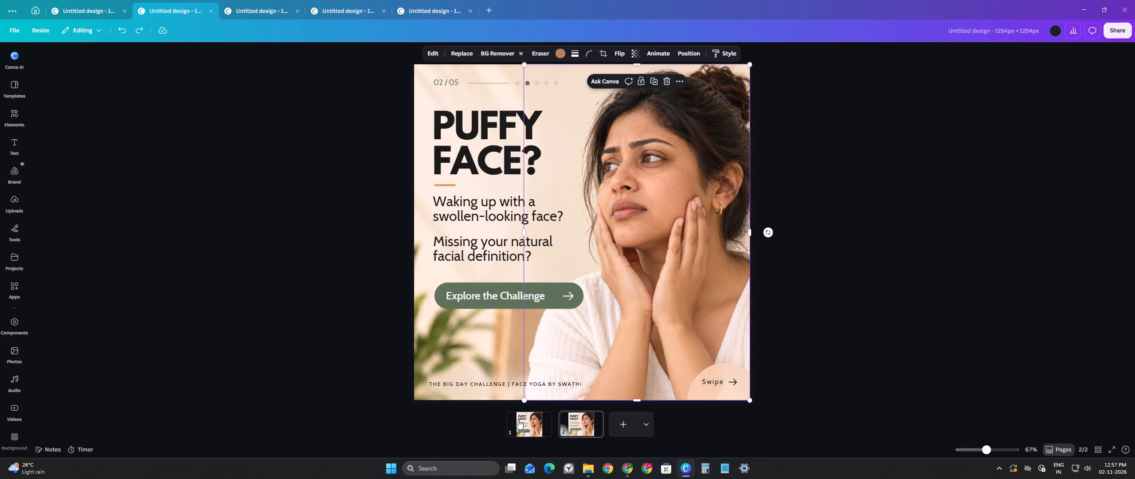
{"action": "left_click", "coordinate": [518, 420]}
{"action": "left_click", "coordinate": [835, 258]}
{"action": "key", "text": "ctrl+v"}
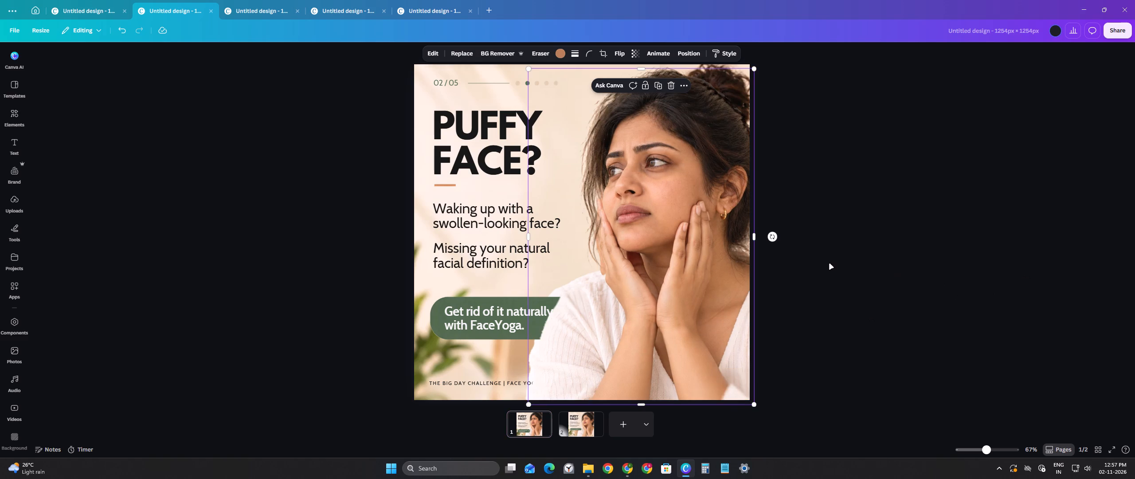
Move the pasted woman cutout aside and delete the old woman cutout from page 1.
{"action": "left_click", "coordinate": [693, 215]}
{"action": "left_click_drag", "start_coordinate": [673, 209], "coordinate": [830, 199]}
{"action": "left_click", "coordinate": [647, 206]}
{"action": "key", "text": "Delete"}
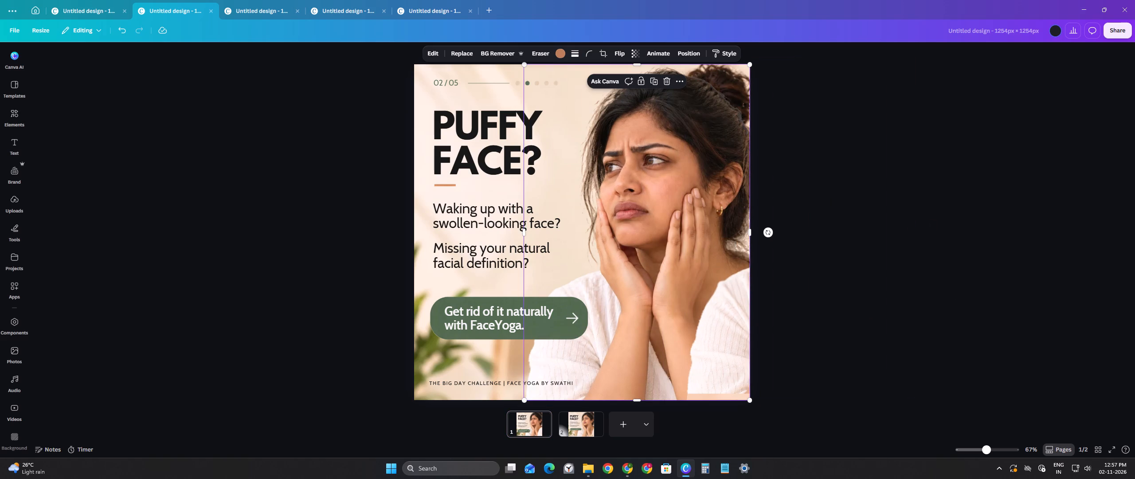
Delete the displaced woman cutout on page 1 and paste a fresh copy in its original position on the slide.
{"action": "left_click", "coordinate": [743, 319]}
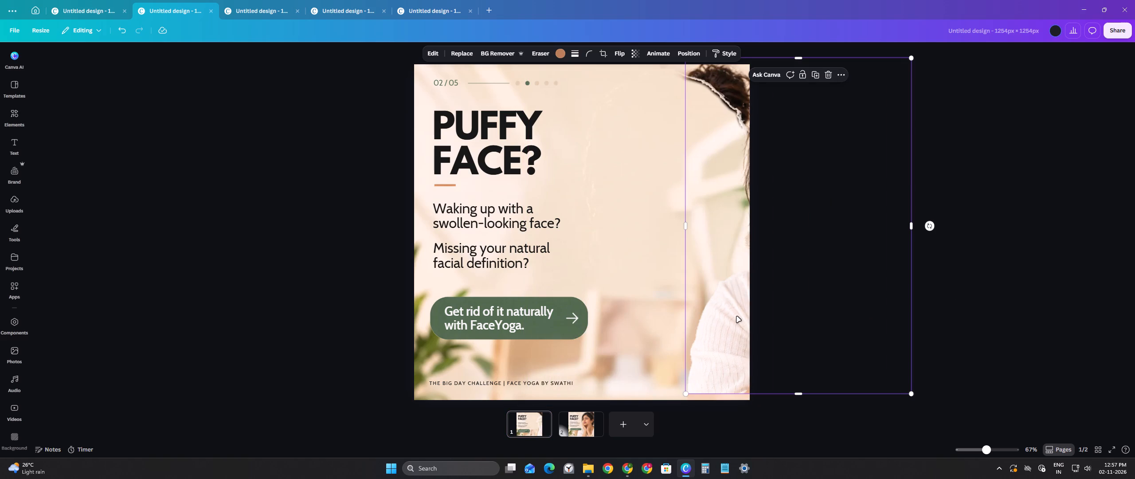
{"action": "key", "text": "Delete"}
{"action": "left_click", "coordinate": [756, 322]}
{"action": "key", "text": "ctrl+v"}
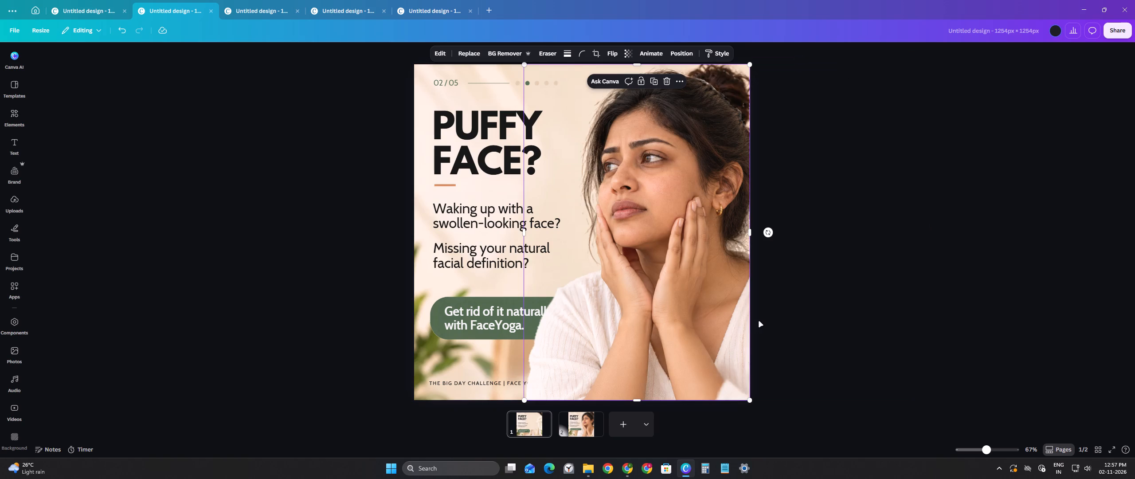
Nudge the woman cutout up slightly and enlarge it to about 847 × 1260 so it reaches the page's bottom edge.
{"action": "key", "text": "Up"}
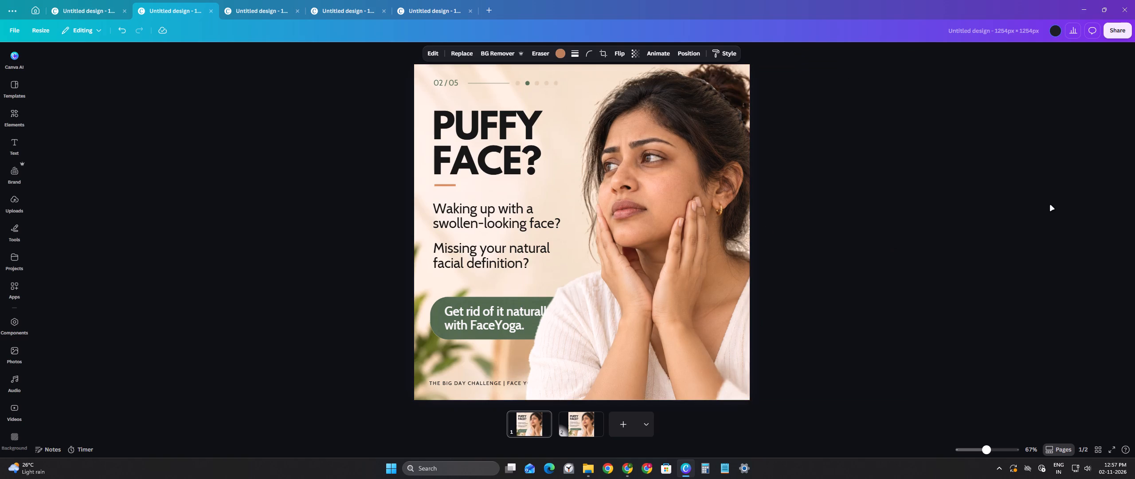
{"action": "key", "text": "Up"}
{"action": "key", "text": "Up"}
{"action": "key", "text": "Up"}
{"action": "key", "text": "Up"}
{"action": "key", "text": "Up"}
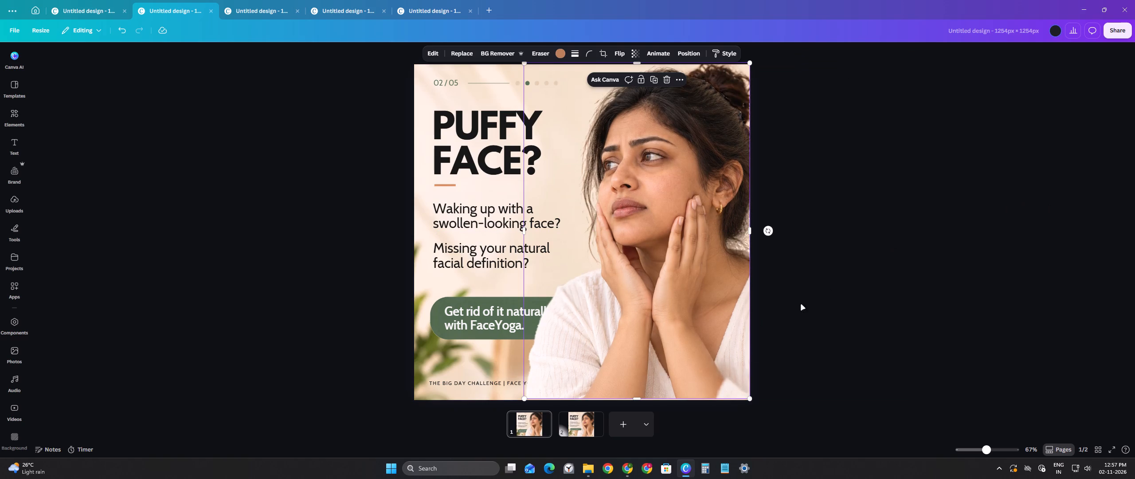
{"action": "left_click", "coordinate": [748, 398]}
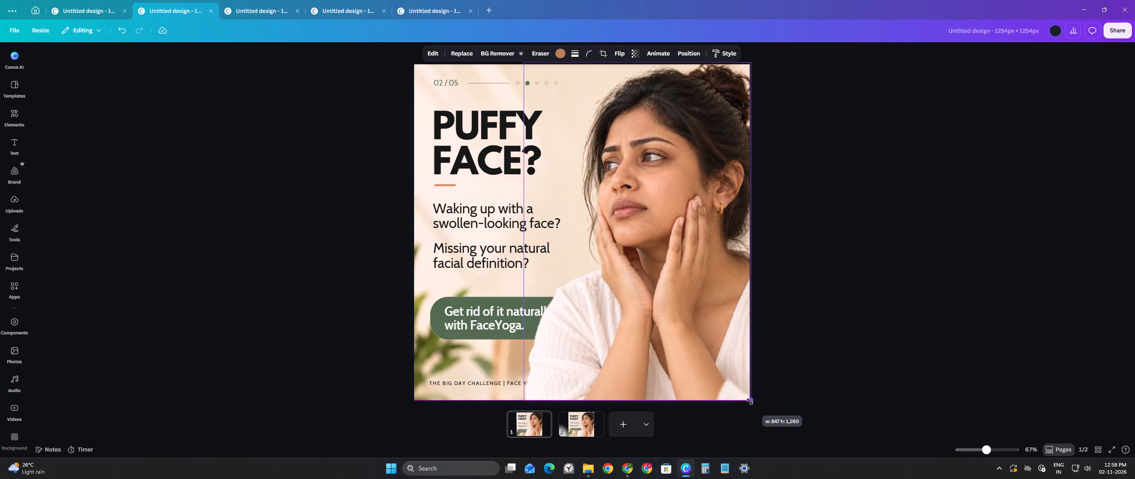
{"action": "left_click", "coordinate": [845, 303]}
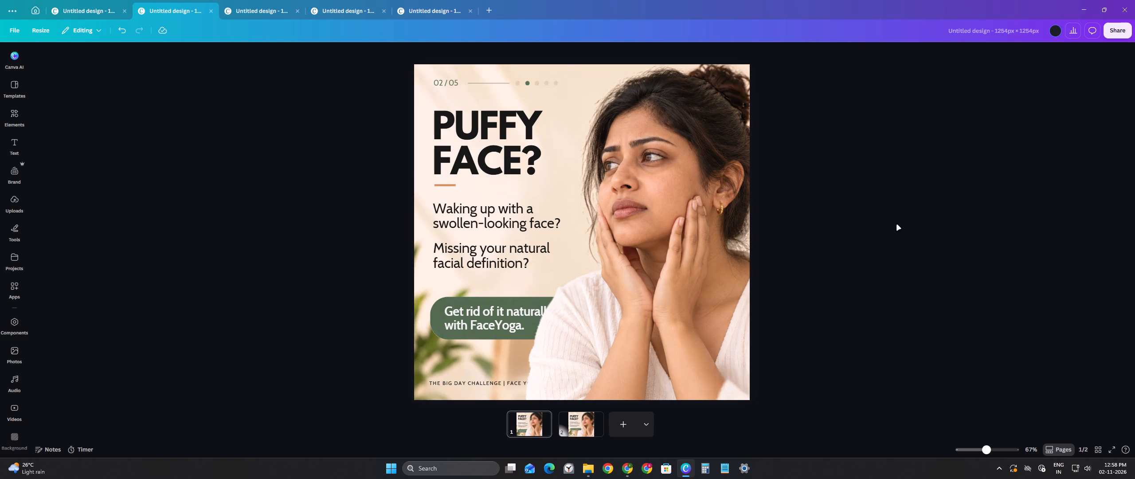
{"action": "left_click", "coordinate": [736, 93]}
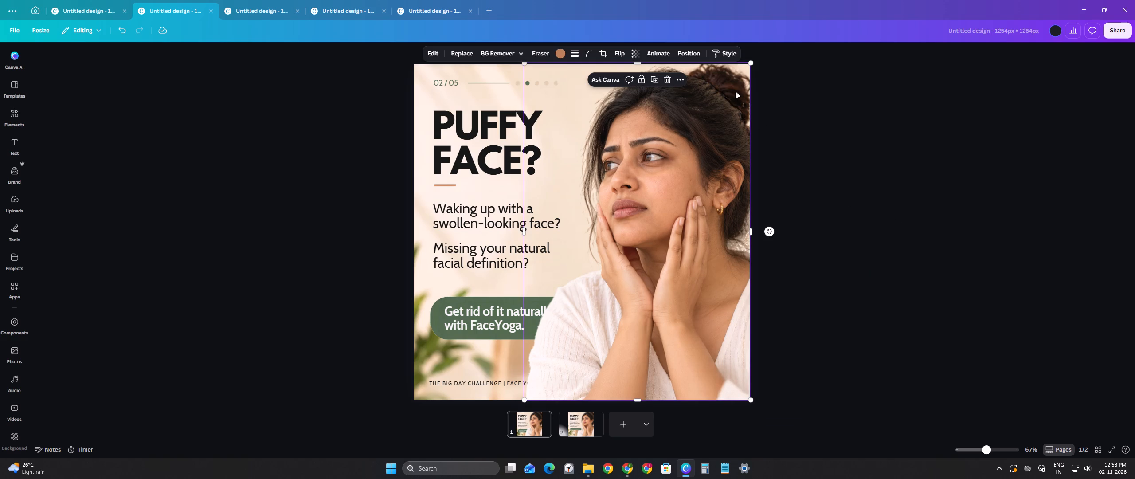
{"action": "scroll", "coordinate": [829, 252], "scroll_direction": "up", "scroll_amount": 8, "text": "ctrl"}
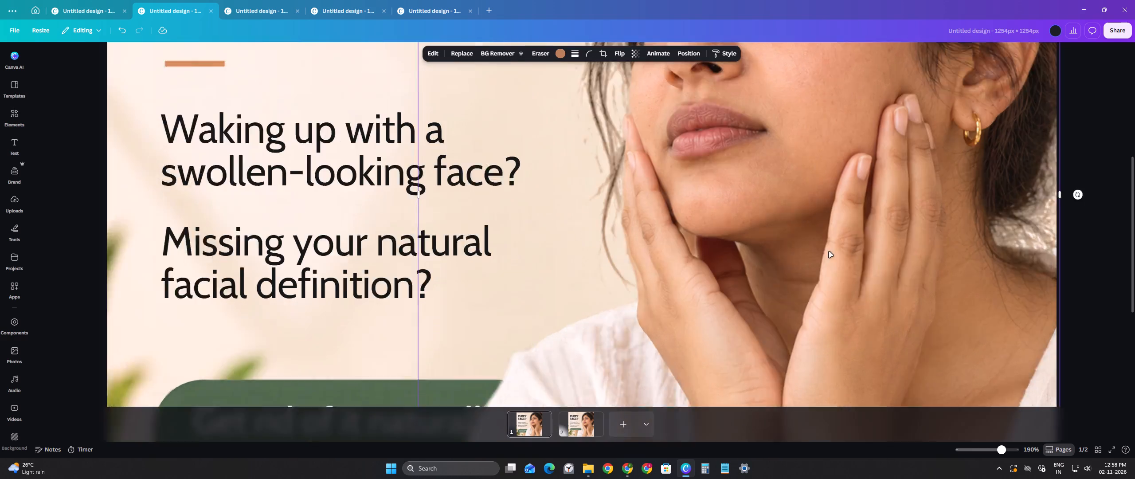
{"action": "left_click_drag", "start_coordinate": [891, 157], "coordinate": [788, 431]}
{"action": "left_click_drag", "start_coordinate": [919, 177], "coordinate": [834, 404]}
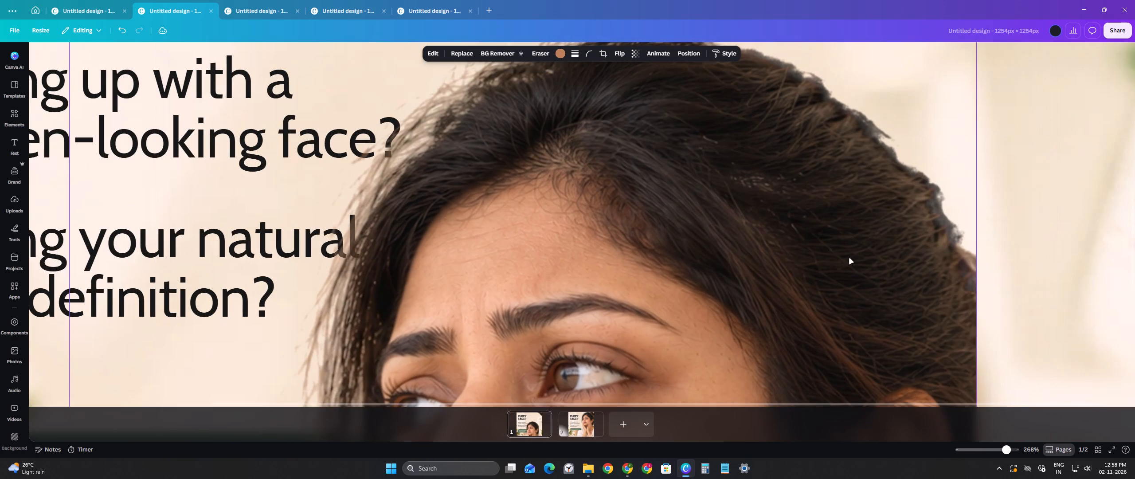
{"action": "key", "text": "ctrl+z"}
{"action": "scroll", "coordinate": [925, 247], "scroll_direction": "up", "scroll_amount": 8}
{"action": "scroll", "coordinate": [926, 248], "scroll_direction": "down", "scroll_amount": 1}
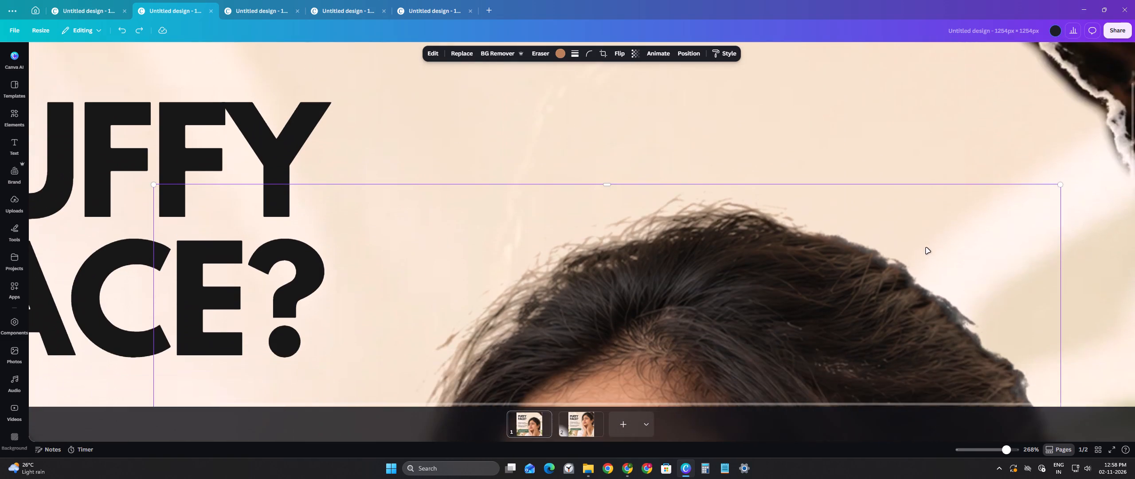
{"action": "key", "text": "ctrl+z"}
Examine the woman cutout at close zoom from the hair to the sleeves, including where it overlaps the slide text.
{"action": "scroll", "coordinate": [943, 254], "scroll_direction": "up", "scroll_amount": 3}
{"action": "scroll", "coordinate": [943, 254], "scroll_direction": "down", "scroll_amount": 1}
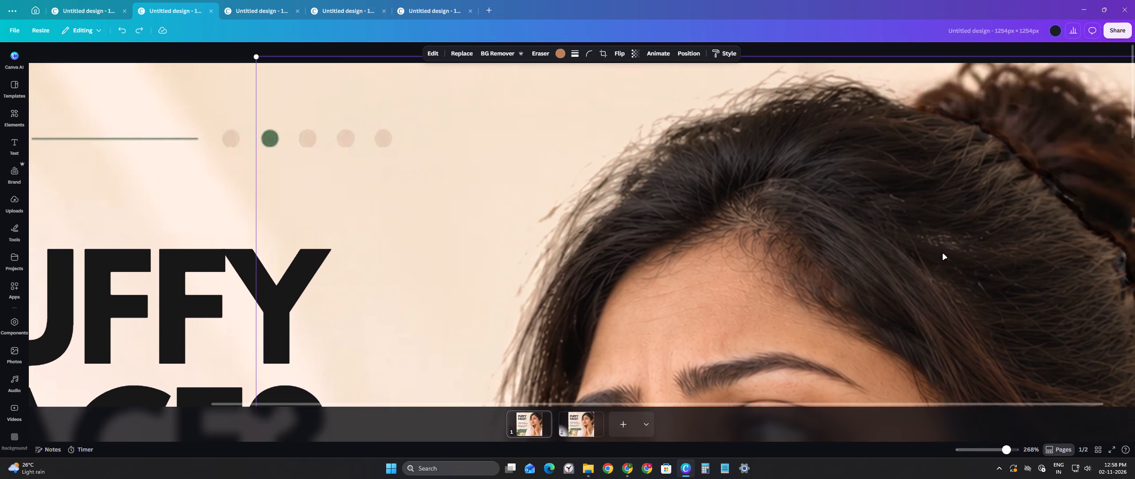
{"action": "scroll", "coordinate": [943, 254], "scroll_direction": "down", "scroll_amount": 9}
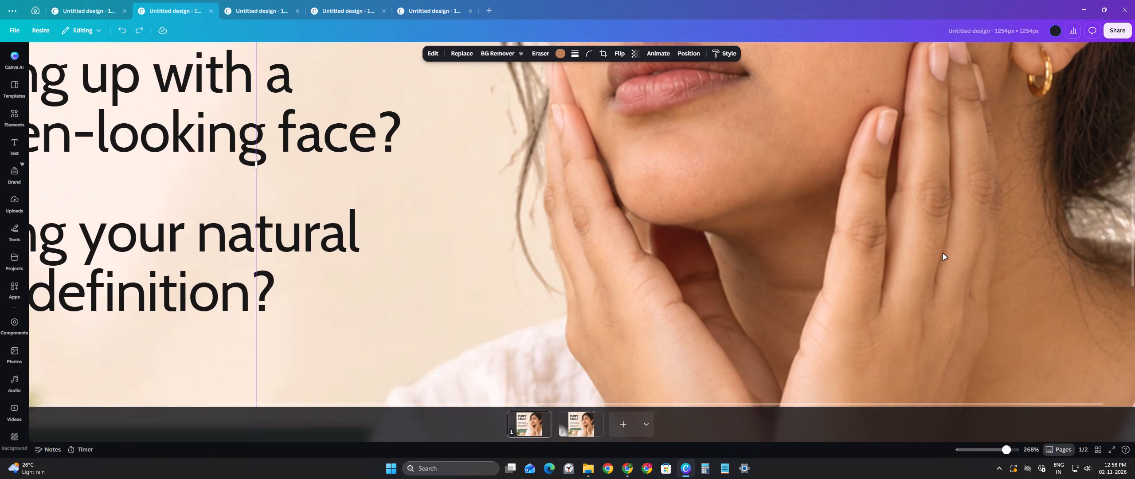
{"action": "scroll", "coordinate": [943, 254], "scroll_direction": "up", "scroll_amount": 2}
{"action": "scroll", "coordinate": [943, 254], "scroll_direction": "down", "scroll_amount": 18}
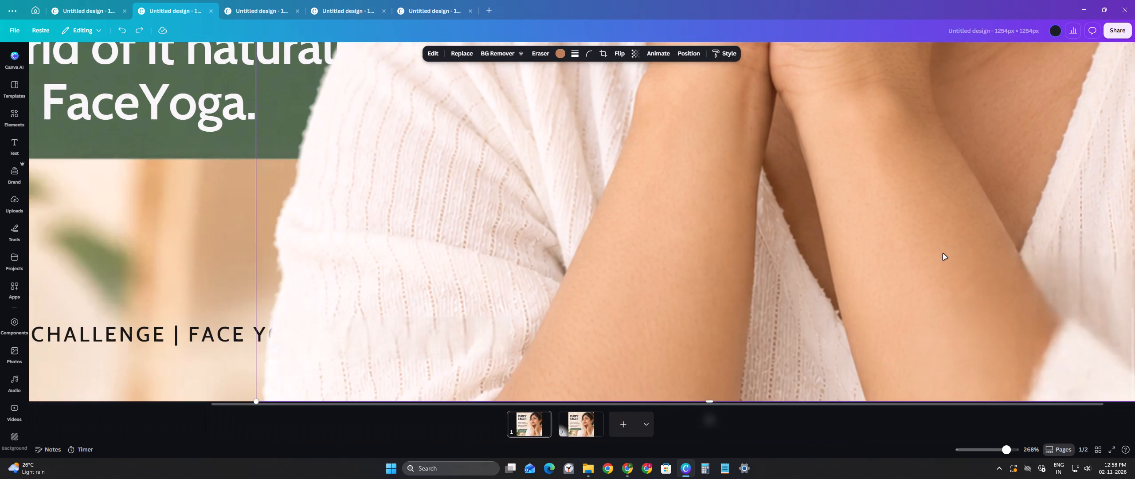
{"action": "scroll", "coordinate": [943, 254], "scroll_direction": "down", "scroll_amount": 5}
{"action": "scroll", "coordinate": [944, 266], "scroll_direction": "down", "scroll_amount": 6, "text": "ctrl"}
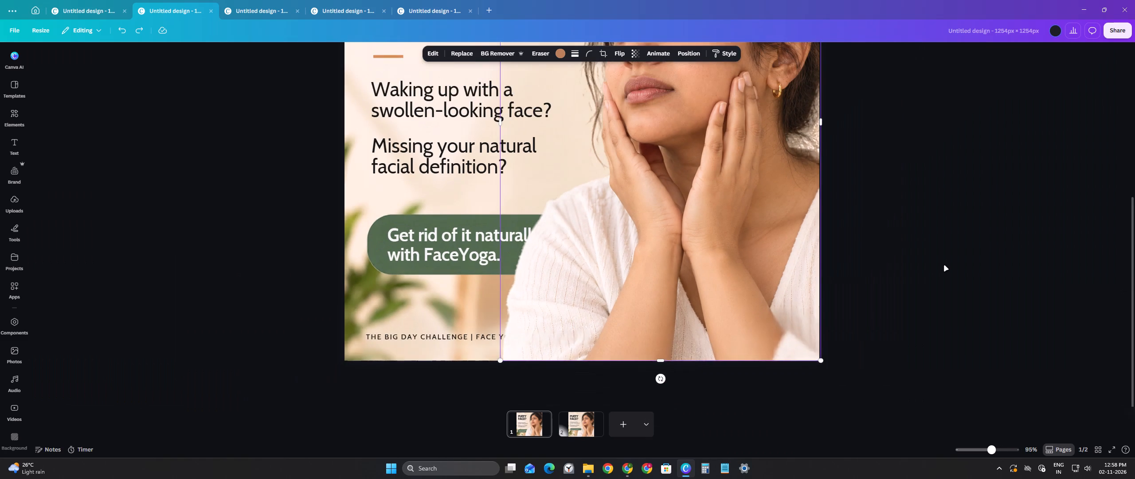
{"action": "scroll", "coordinate": [950, 275], "scroll_direction": "up", "scroll_amount": 3}
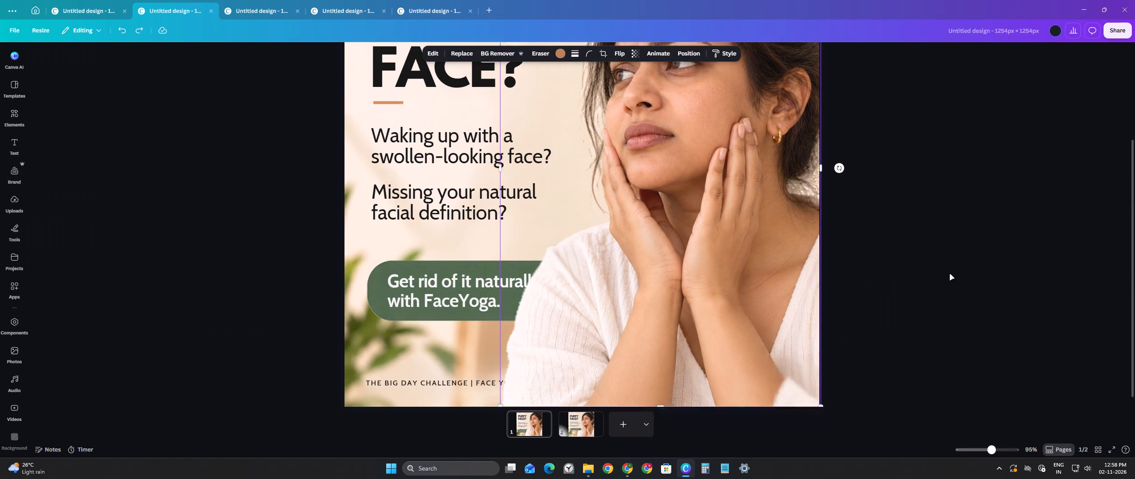
Send the woman cutout to the back, behind the slide's text, green button and swipe badge.
{"action": "left_click", "coordinate": [692, 51]}
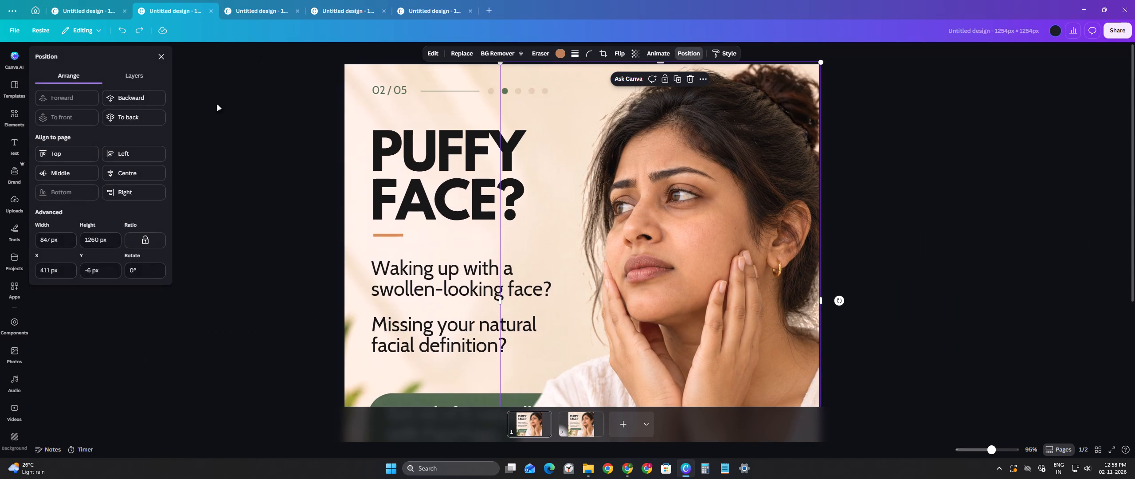
{"action": "left_click", "coordinate": [126, 112]}
{"action": "left_click", "coordinate": [180, 133]}
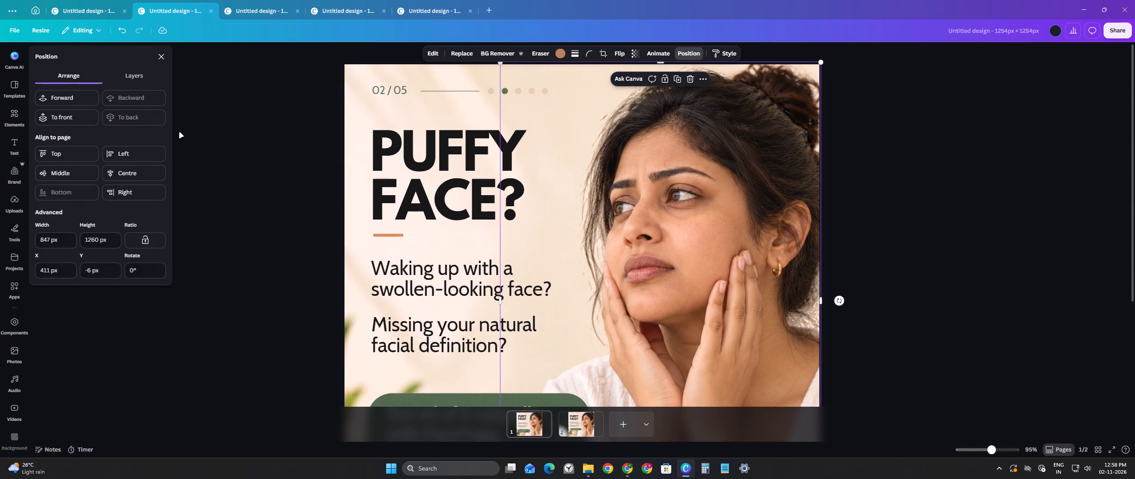
Scale down the green button, its "Get rid of it naturally with FaceYoga." text and arrow together, to text size 28.7.
{"action": "scroll", "coordinate": [217, 189], "scroll_direction": "down", "scroll_amount": 1, "text": "ctrl"}
{"action": "scroll", "coordinate": [217, 189], "scroll_direction": "down", "scroll_amount": 1}
{"action": "scroll", "coordinate": [237, 294], "scroll_direction": "down", "scroll_amount": 2}
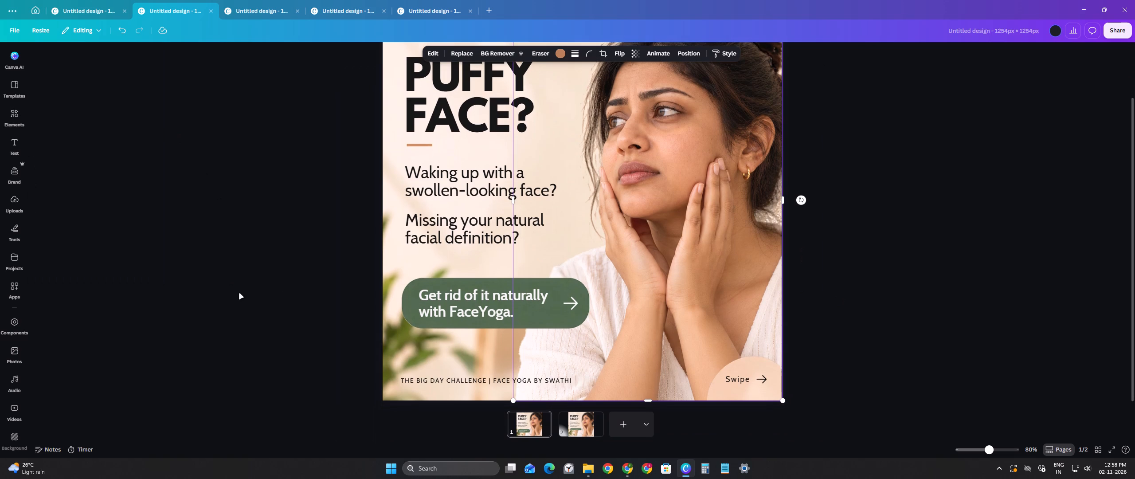
{"action": "left_click", "coordinate": [454, 310]}
{"action": "left_click", "coordinate": [403, 307]}
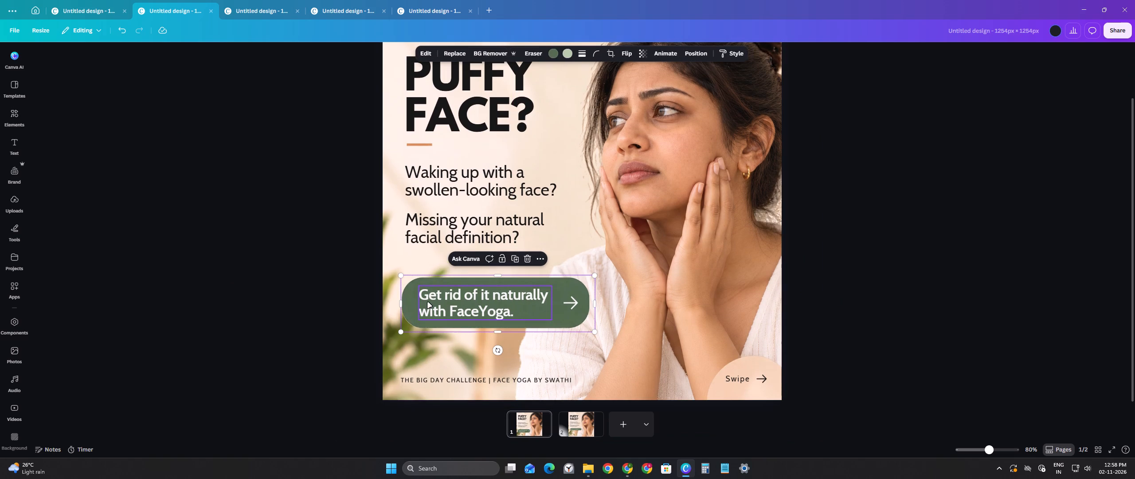
{"action": "left_click", "coordinate": [428, 302], "text": "shift"}
{"action": "left_click", "coordinate": [569, 306], "text": "shift"}
{"action": "left_click_drag", "start_coordinate": [595, 332], "coordinate": [595, 332]}
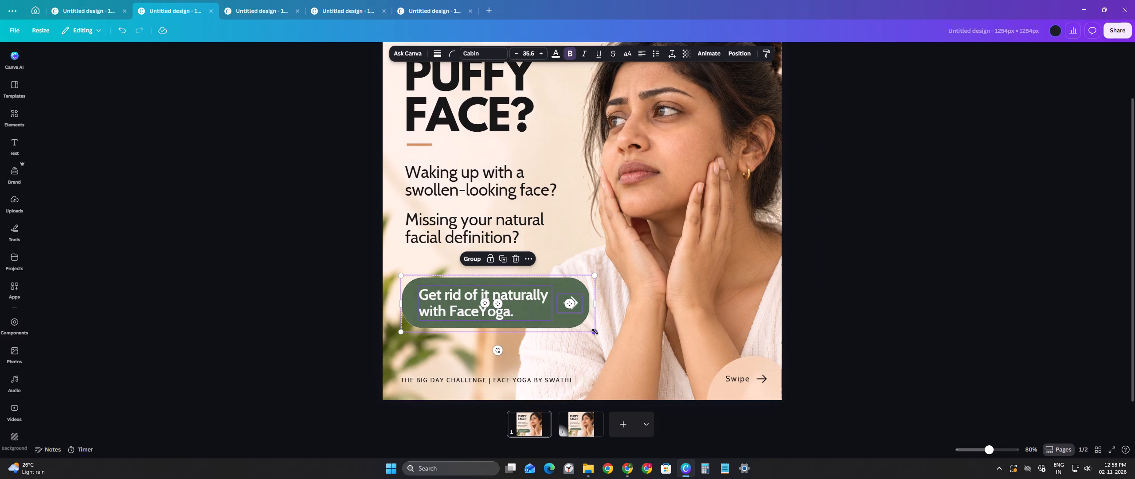
{"action": "left_click_drag", "start_coordinate": [595, 332], "coordinate": [562, 310]}
{"action": "left_click", "coordinate": [256, 269]}
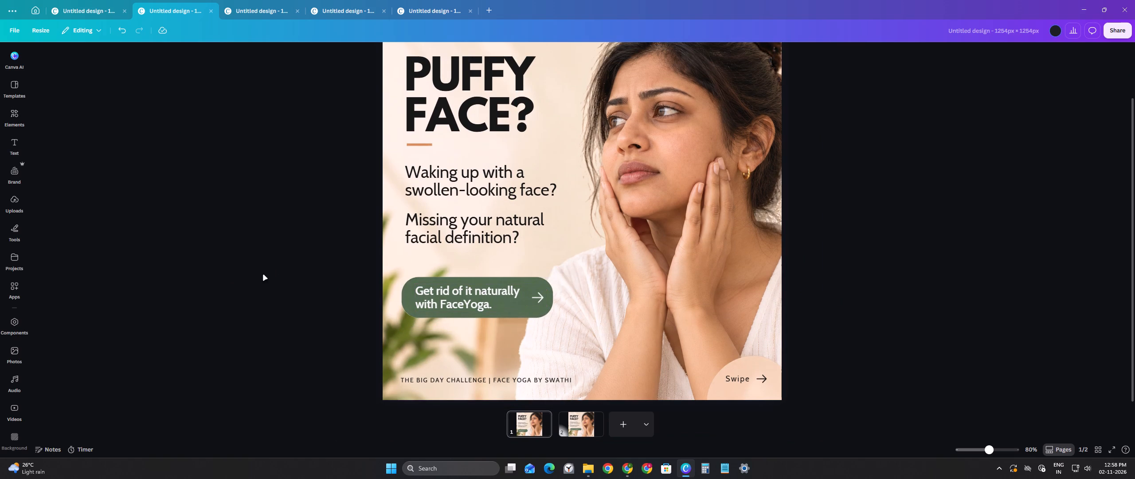
Group the green button shape, its text and its arrow.
{"action": "scroll", "coordinate": [263, 275], "scroll_direction": "up", "scroll_amount": 3}
{"action": "scroll", "coordinate": [263, 275], "scroll_direction": "down", "scroll_amount": 3}
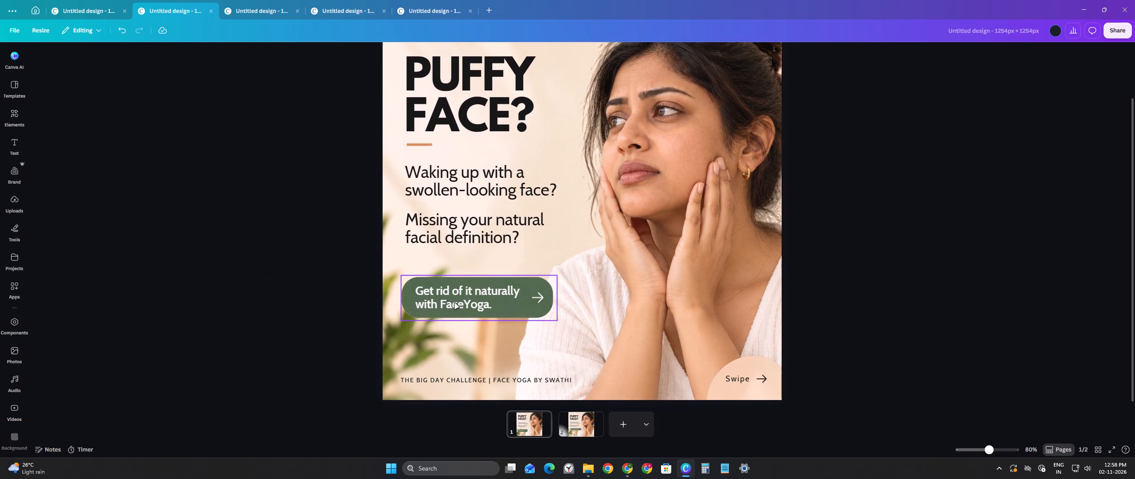
{"action": "left_click", "coordinate": [455, 303]}
{"action": "left_click", "coordinate": [410, 298], "text": "shift"}
{"action": "left_click", "coordinate": [408, 298], "text": "shift"}
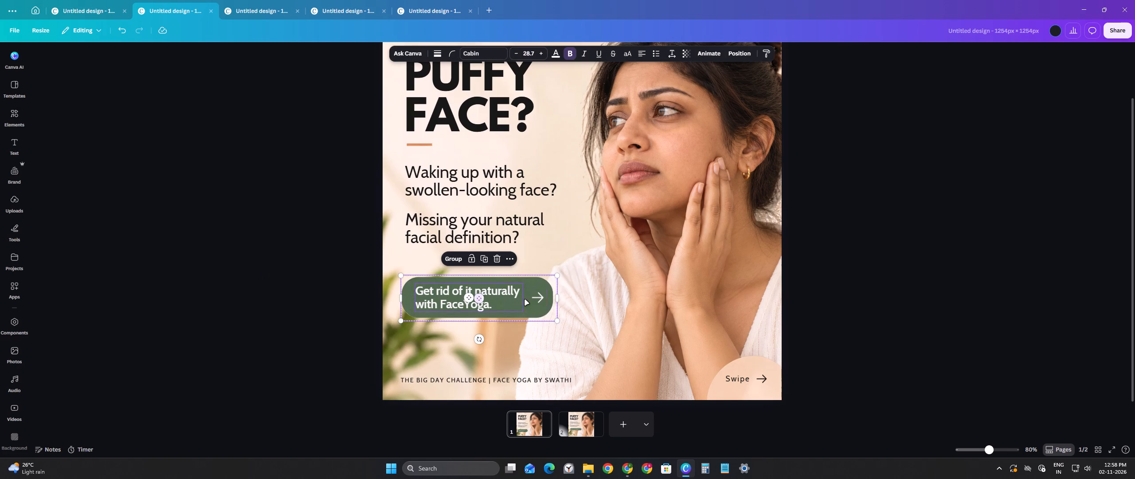
{"action": "left_click", "coordinate": [531, 299], "text": "shift"}
{"action": "left_click", "coordinate": [451, 259]}
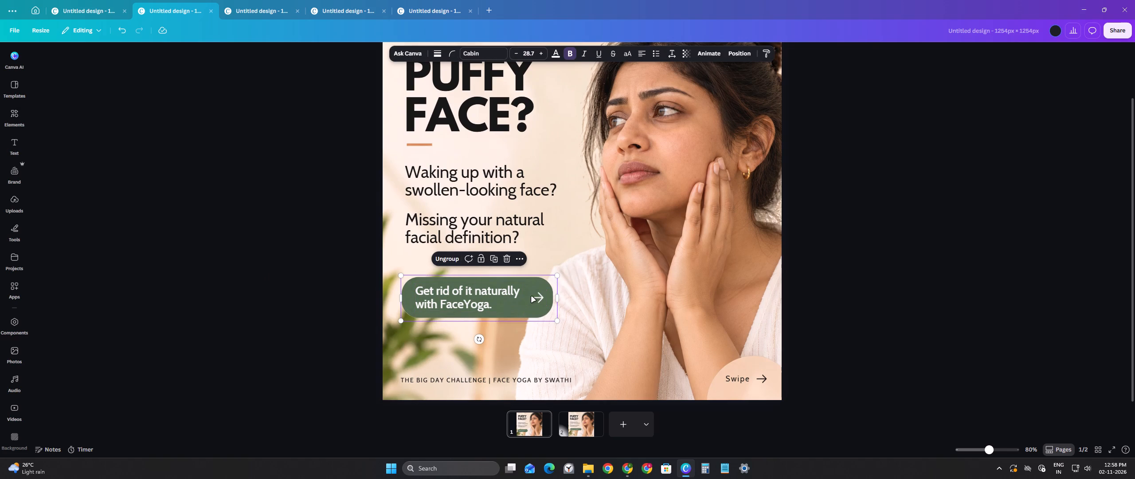
Nudge the grouped green button down slightly, closer to the footer line.
{"action": "key", "text": "Down"}
{"action": "key", "text": "Down"}
{"action": "key", "text": "Down"}
{"action": "key", "text": "Down"}
{"action": "key", "text": "Down"}
{"action": "key", "text": "Down"}
{"action": "key", "text": "Down"}
{"action": "key", "text": "Down"}
{"action": "key", "text": "Down"}
{"action": "key", "text": "Down"}
{"action": "key", "text": "Down"}
{"action": "key", "text": "Down"}
{"action": "key", "text": "Down"}
{"action": "key", "text": "Down"}
{"action": "key", "text": "Down"}
{"action": "key", "text": "Down"}
{"action": "left_click", "coordinate": [333, 287]}
{"action": "left_click", "coordinate": [421, 304]}
{"action": "key", "text": "Down"}
{"action": "key", "text": "Down"}
{"action": "key", "text": "Down"}
{"action": "key", "text": "Down"}
{"action": "key", "text": "Down"}
{"action": "key", "text": "Down"}
{"action": "key", "text": "Down"}
{"action": "key", "text": "Down"}
{"action": "key", "text": "Down"}
{"action": "key", "text": "Down"}
{"action": "key", "text": "Down"}
{"action": "key", "text": "Down"}
{"action": "key", "text": "Down"}
{"action": "key", "text": "Down"}
{"action": "key", "text": "Down"}
{"action": "key", "text": "Down"}
{"action": "key", "text": "Down"}
{"action": "key", "text": "Down"}
{"action": "key", "text": "Down"}
{"action": "key", "text": "Down"}
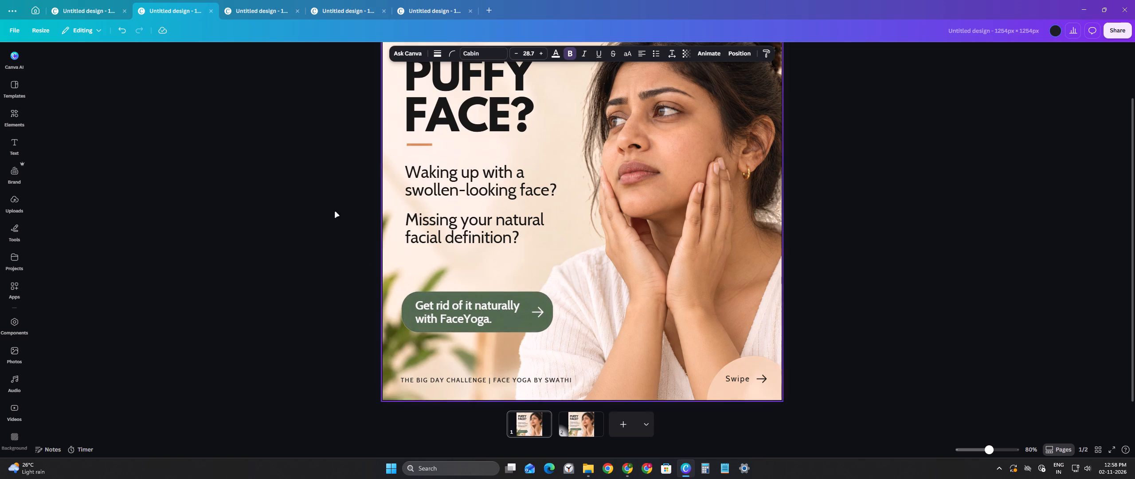
Nudge the "Waking up with a swollen-looking face?" and "Missing your natural facial definition?" paragraphs down together, toward the green button.
{"action": "left_click", "coordinate": [465, 193]}
{"action": "left_click", "coordinate": [461, 227], "text": "shift"}
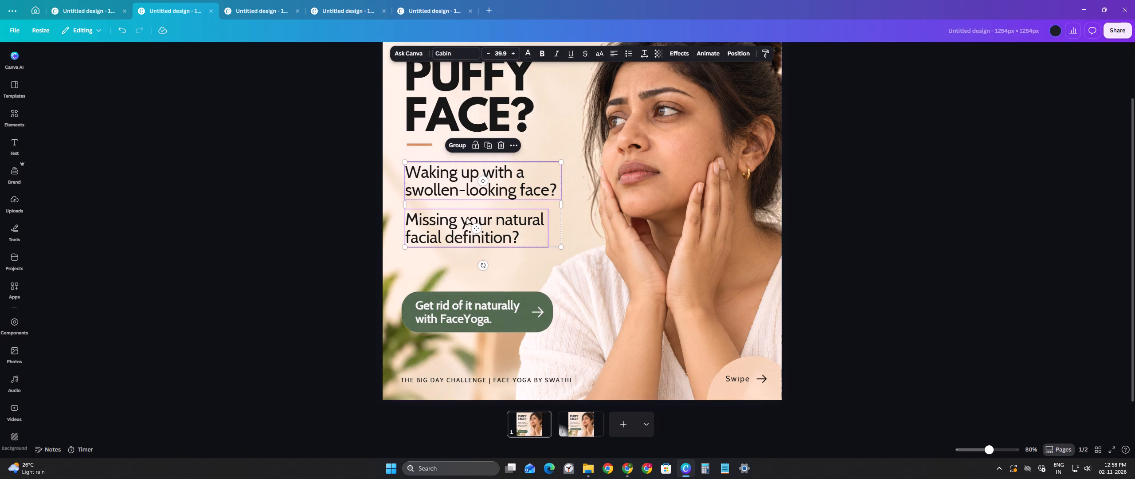
{"action": "key", "text": "Down"}
{"action": "key", "text": "Down"}
{"action": "key", "text": "Down"}
{"action": "key", "text": "Down"}
{"action": "key", "text": "Down"}
{"action": "key", "text": "Down"}
{"action": "key", "text": "Down"}
{"action": "key", "text": "Down"}
{"action": "key", "text": "Down"}
{"action": "key", "text": "Down"}
{"action": "key", "text": "Down"}
{"action": "key", "text": "Down"}
{"action": "key", "text": "Down"}
{"action": "key", "text": "Down"}
{"action": "key", "text": "Down"}
{"action": "key", "text": "Down"}
{"action": "key", "text": "Down"}
{"action": "key", "text": "Down"}
{"action": "key", "text": "Down"}
{"action": "key", "text": "Down"}
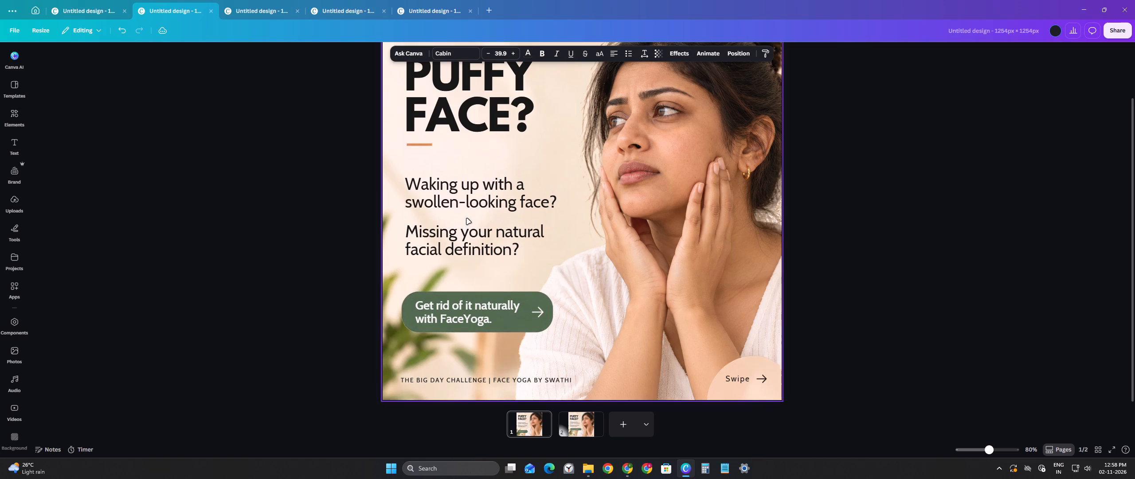
Nudge only the "Waking up with a swollen-looking face?" paragraph up, closer to the orange accent line.
{"action": "left_click", "coordinate": [470, 195]}
{"action": "left_click", "coordinate": [454, 191]}
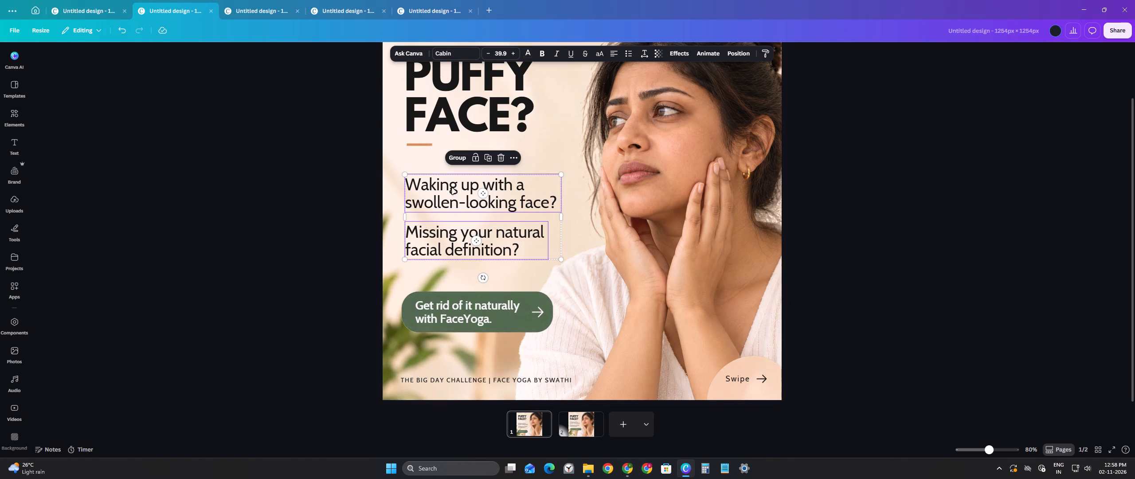
{"action": "left_click", "coordinate": [313, 195]}
{"action": "left_click", "coordinate": [453, 194]}
{"action": "key", "text": "Up"}
{"action": "key", "text": "Up"}
{"action": "key", "text": "Up"}
{"action": "key", "text": "Up"}
{"action": "key", "text": "Up"}
{"action": "key", "text": "Up"}
{"action": "key", "text": "Up"}
{"action": "key", "text": "Up"}
{"action": "key", "text": "Up"}
{"action": "key", "text": "Up"}
{"action": "key", "text": "Up"}
{"action": "key", "text": "Up"}
{"action": "key", "text": "Up"}
{"action": "key", "text": "Up"}
{"action": "key", "text": "Up"}
{"action": "key", "text": "Up"}
{"action": "key", "text": "Up"}
{"action": "key", "text": "Up"}
{"action": "key", "text": "Up"}
{"action": "key", "text": "Up"}
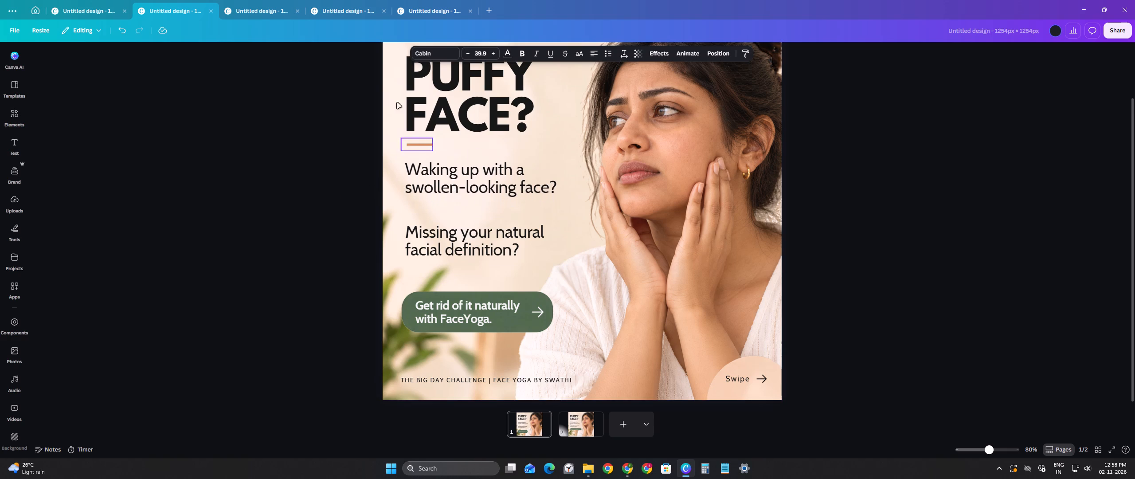
Enlarge the "PUFFY FACE?" heading to font size 108, growing it up and outward from its lower-left corner.
{"action": "scroll", "coordinate": [81, 204], "scroll_direction": "up", "scroll_amount": 4}
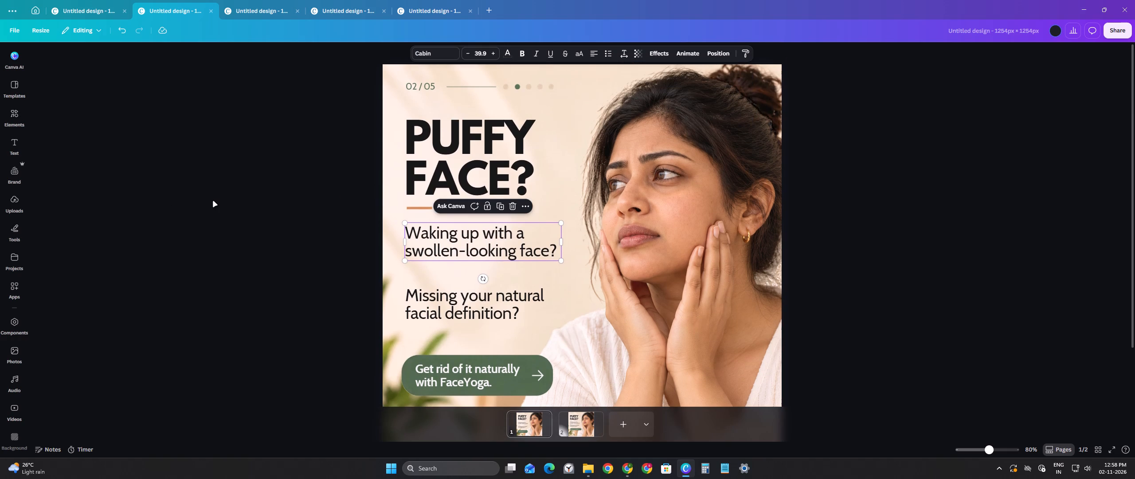
{"action": "scroll", "coordinate": [216, 199], "scroll_direction": "down", "scroll_amount": 12}
{"action": "scroll", "coordinate": [219, 199], "scroll_direction": "up", "scroll_amount": 1}
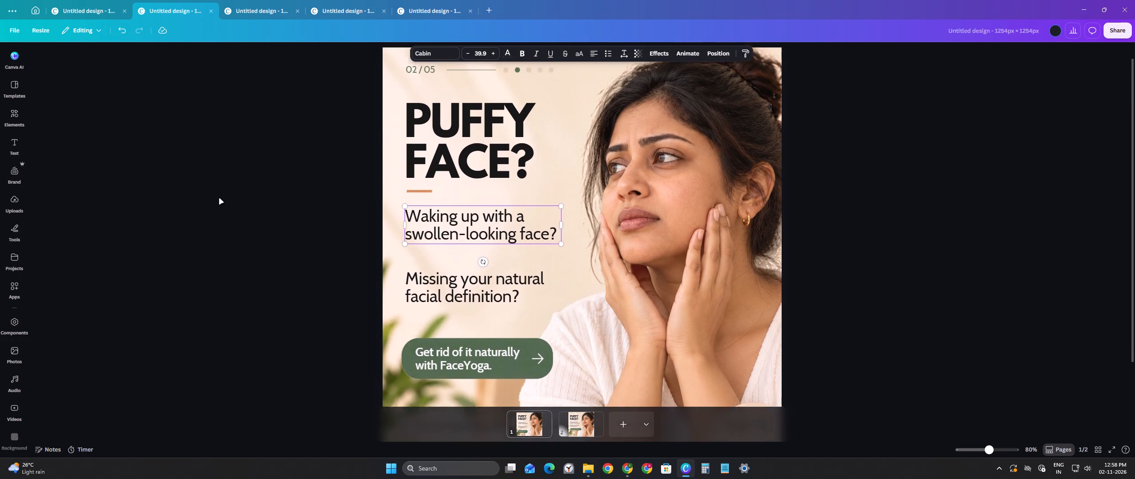
{"action": "left_click", "coordinate": [231, 193]}
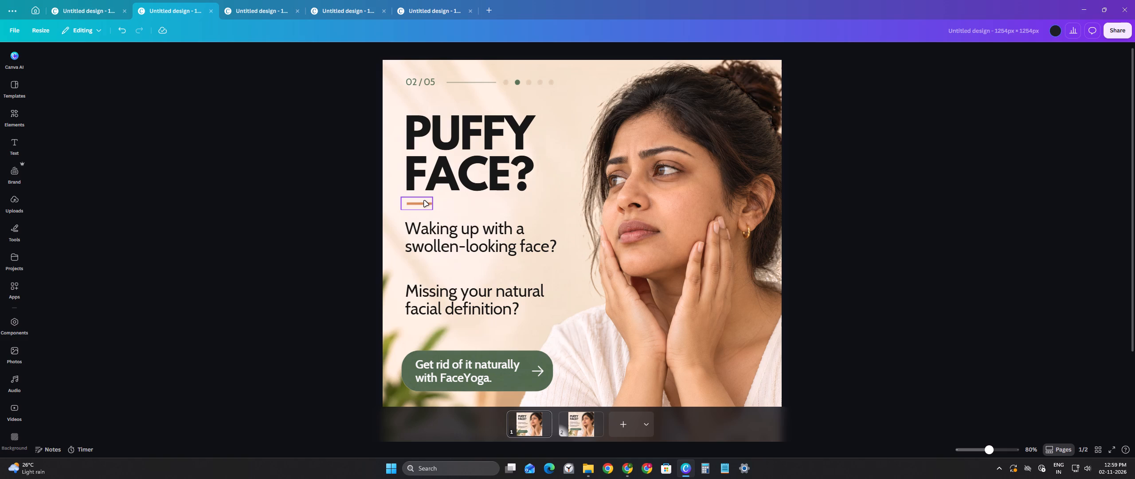
{"action": "left_click", "coordinate": [450, 124]}
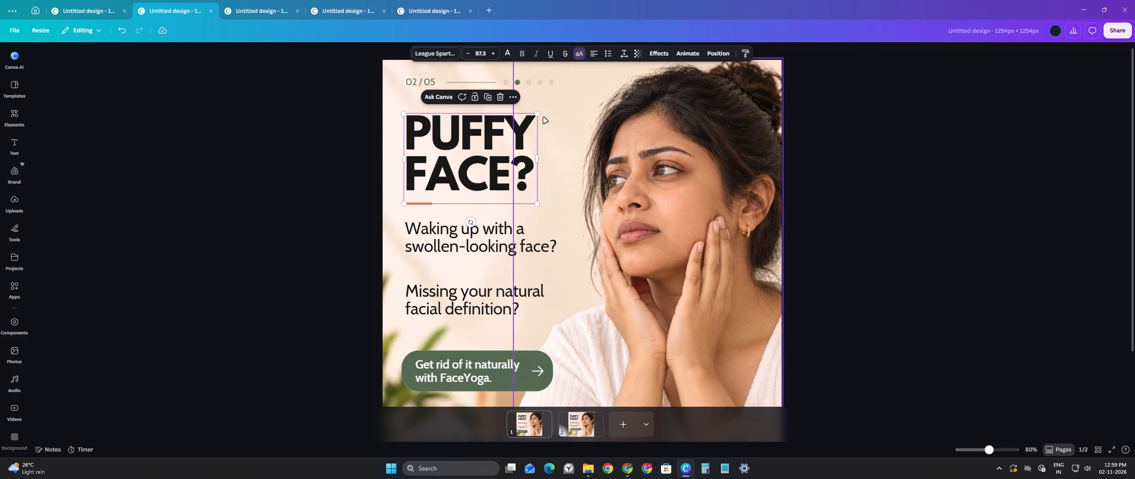
{"action": "left_click_drag", "start_coordinate": [538, 113], "coordinate": [558, 112]}
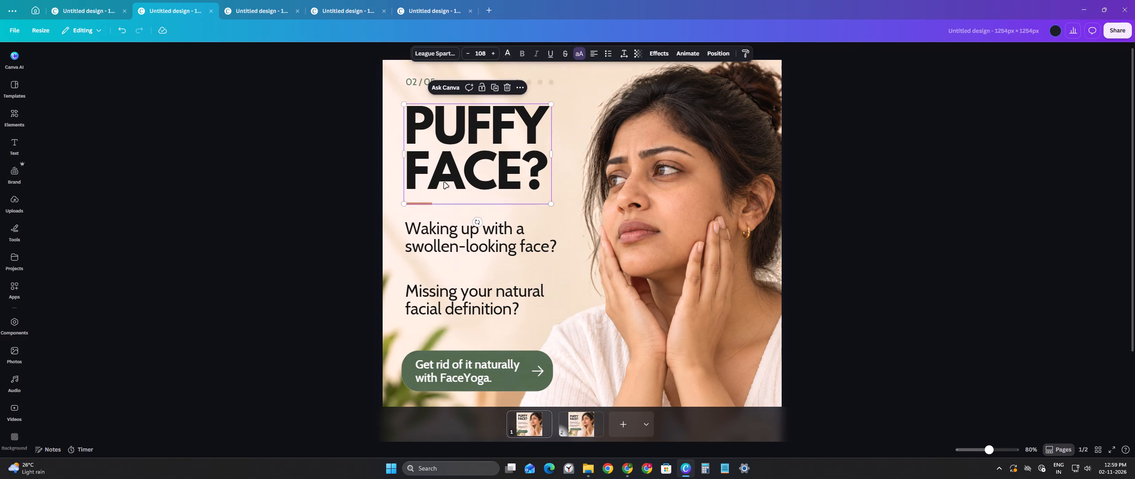
{"action": "left_click", "coordinate": [279, 206]}
Move the "Missing your natural facial definition?" paragraph down to just above the green button and slightly to the right.
{"action": "scroll", "coordinate": [303, 195], "scroll_direction": "down", "scroll_amount": 2}
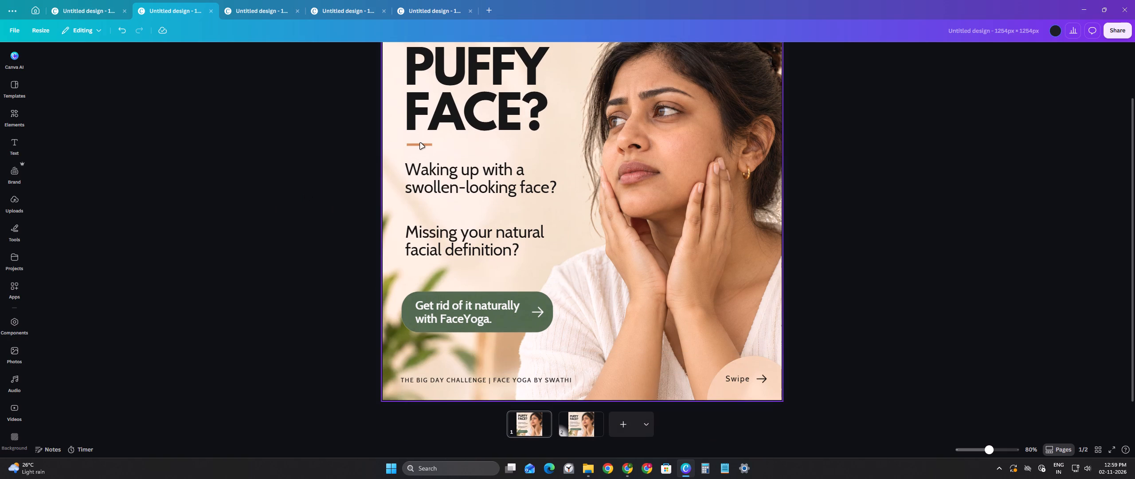
{"action": "scroll", "coordinate": [286, 273], "scroll_direction": "up", "scroll_amount": 2}
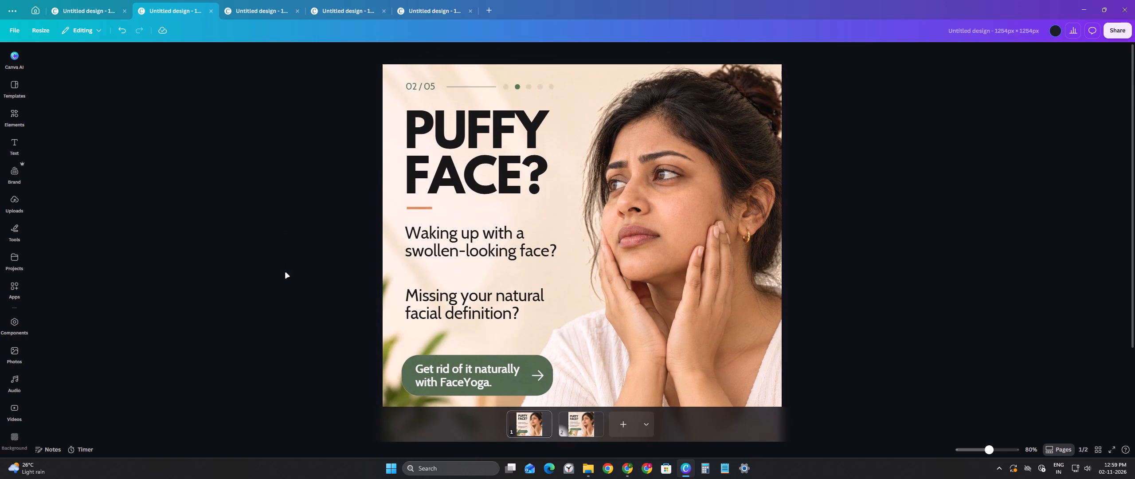
{"action": "scroll", "coordinate": [286, 273], "scroll_direction": "up", "scroll_amount": 1}
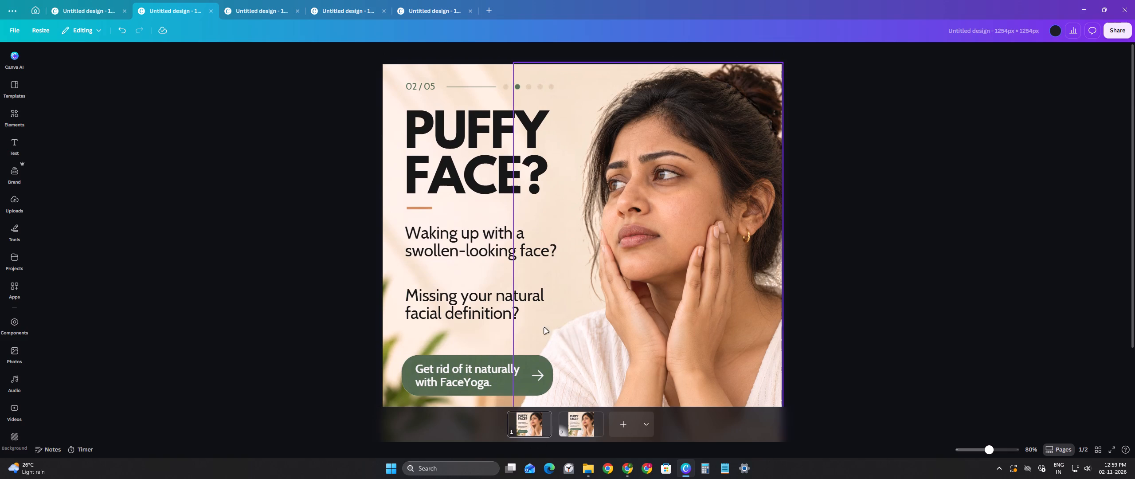
{"action": "scroll", "coordinate": [546, 324], "scroll_direction": "down", "scroll_amount": 1}
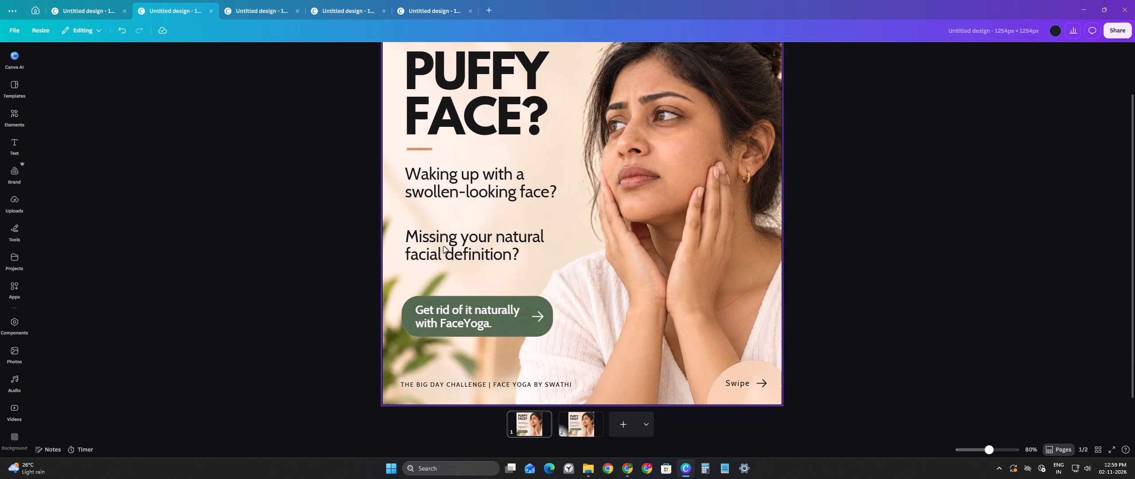
{"action": "left_click_drag", "start_coordinate": [458, 249], "coordinate": [469, 273]}
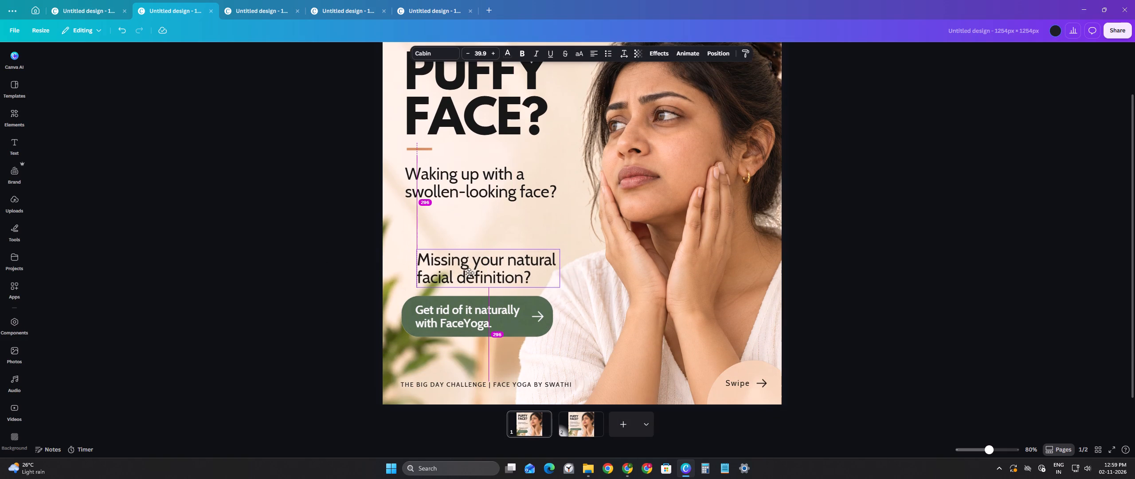
{"action": "left_click_drag", "start_coordinate": [469, 273], "coordinate": [465, 273]}
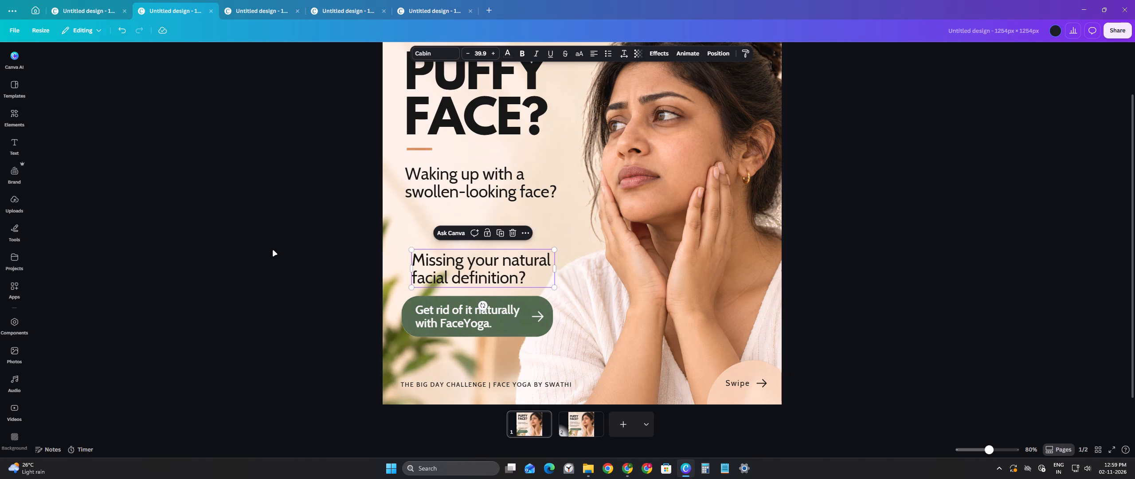
Undo the last move of the "Missing your natural facial definition?" paragraph and place it slightly higher, closer to the paragraph above.
{"action": "left_click", "coordinate": [273, 251]}
{"action": "key", "text": "ctrl+z"}
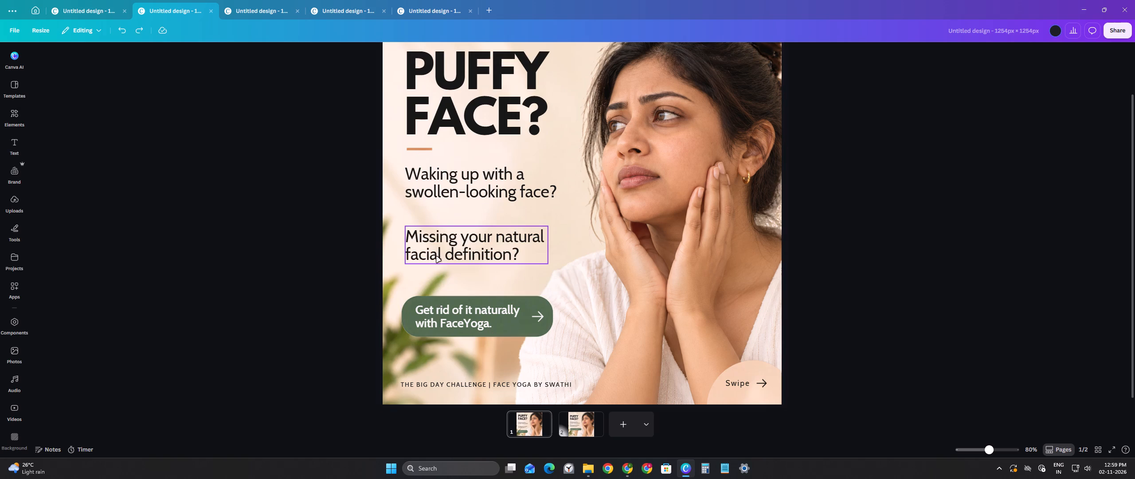
{"action": "left_click_drag", "start_coordinate": [439, 249], "coordinate": [440, 235]}
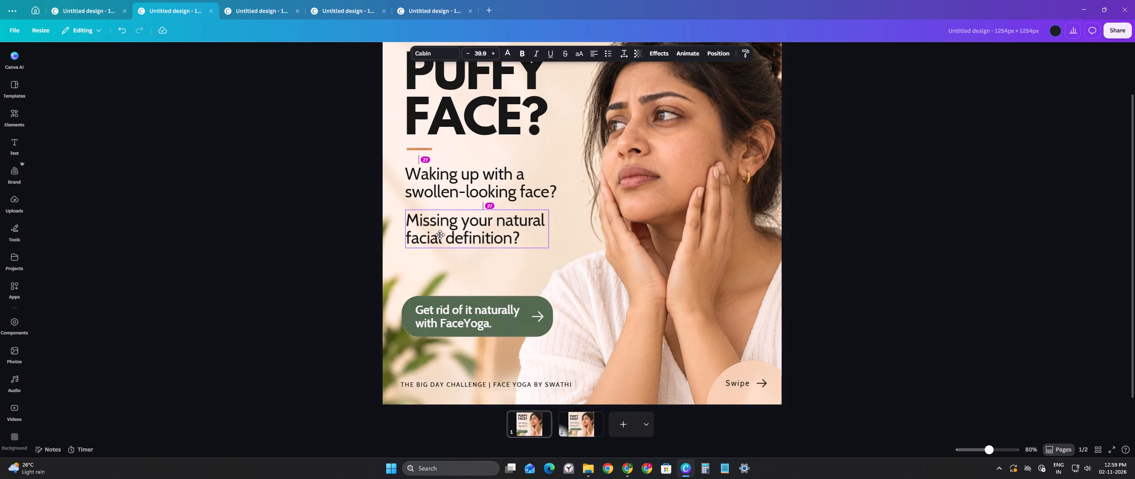
{"action": "left_click_drag", "start_coordinate": [440, 235], "coordinate": [439, 243]}
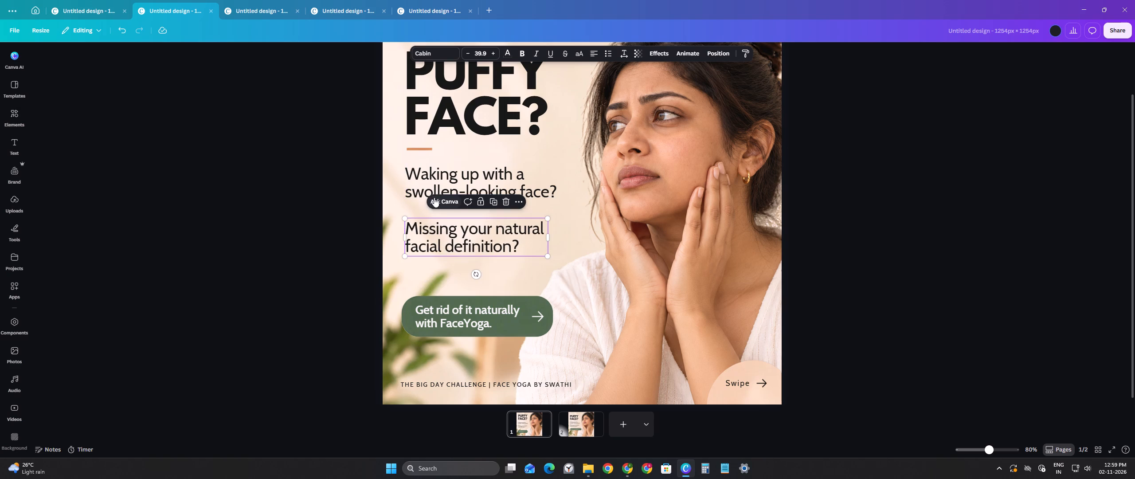
Nudge the "Waking up with a swollen-looking face?" and "Missing your natural facial definition?" paragraphs slightly down together.
{"action": "left_click", "coordinate": [434, 177]}
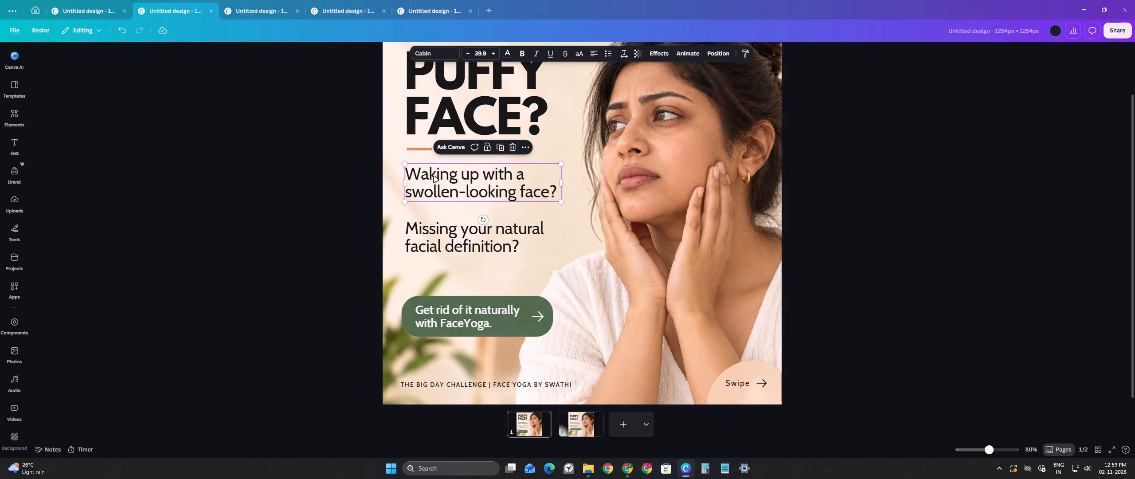
{"action": "left_click", "coordinate": [436, 219], "text": "shift"}
{"action": "key", "text": "Down"}
{"action": "key", "text": "Down"}
{"action": "key", "text": "Down"}
{"action": "key", "text": "Down"}
{"action": "key", "text": "Down"}
{"action": "key", "text": "Down"}
{"action": "key", "text": "Down"}
{"action": "key", "text": "Down"}
{"action": "key", "text": "Down"}
{"action": "key", "text": "Down"}
{"action": "key", "text": "Down"}
{"action": "key", "text": "Down"}
{"action": "key", "text": "Down"}
{"action": "key", "text": "Down"}
{"action": "key", "text": "Down"}
{"action": "key", "text": "Down"}
{"action": "key", "text": "Down"}
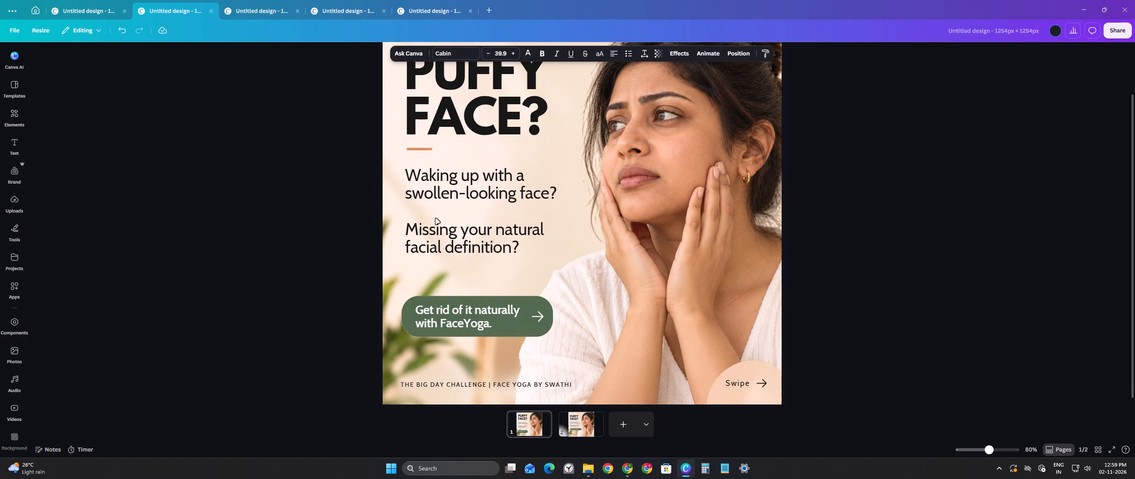
{"action": "left_click", "coordinate": [254, 220]}
Download only page 1 of the "PUFFY FACE?" design as a PNG and save it in Downloads as "Pg 2".
{"action": "scroll", "coordinate": [287, 258], "scroll_direction": "up", "scroll_amount": 3}
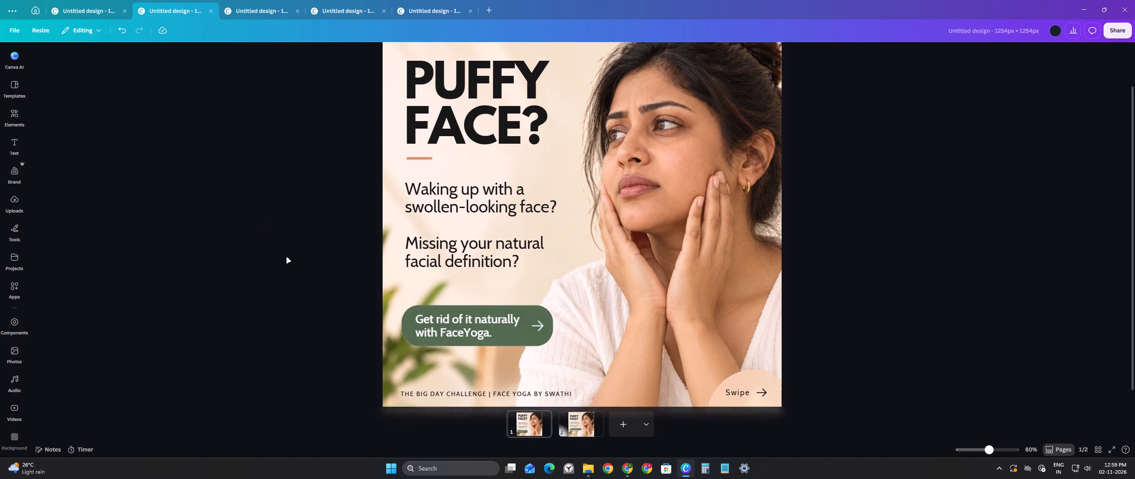
{"action": "scroll", "coordinate": [287, 258], "scroll_direction": "up", "scroll_amount": 2}
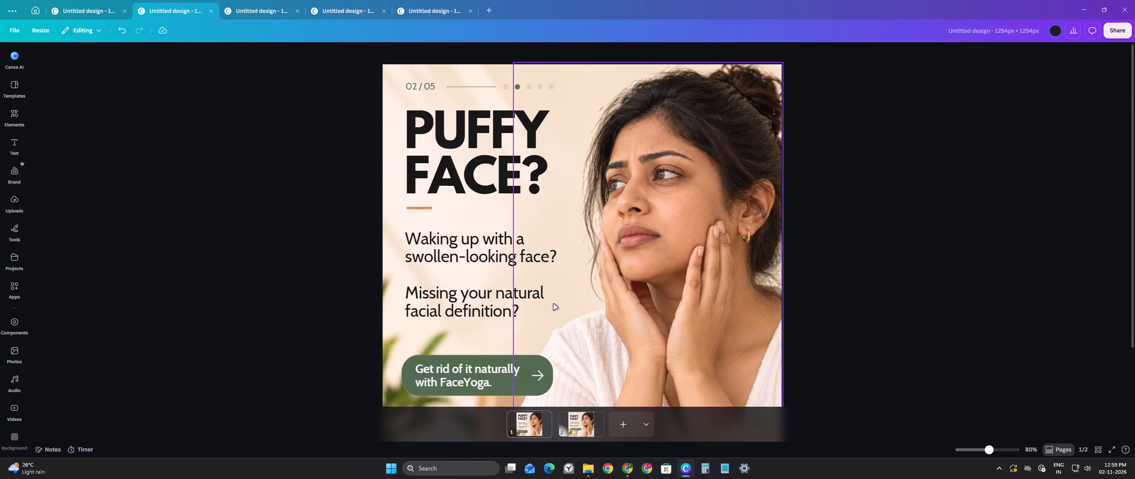
{"action": "scroll", "coordinate": [554, 304], "scroll_direction": "down", "scroll_amount": 5}
{"action": "left_click", "coordinate": [542, 416]}
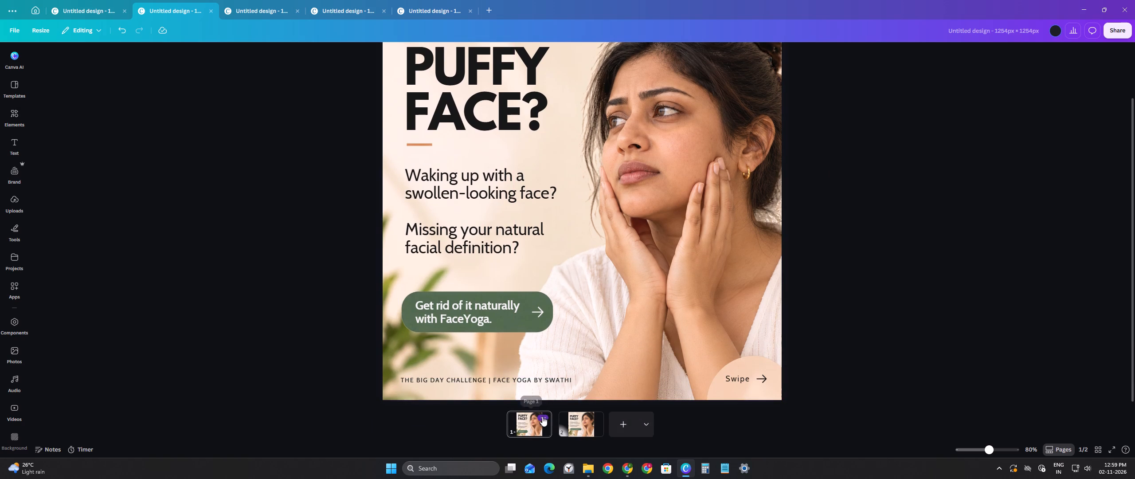
{"action": "left_click", "coordinate": [572, 345]}
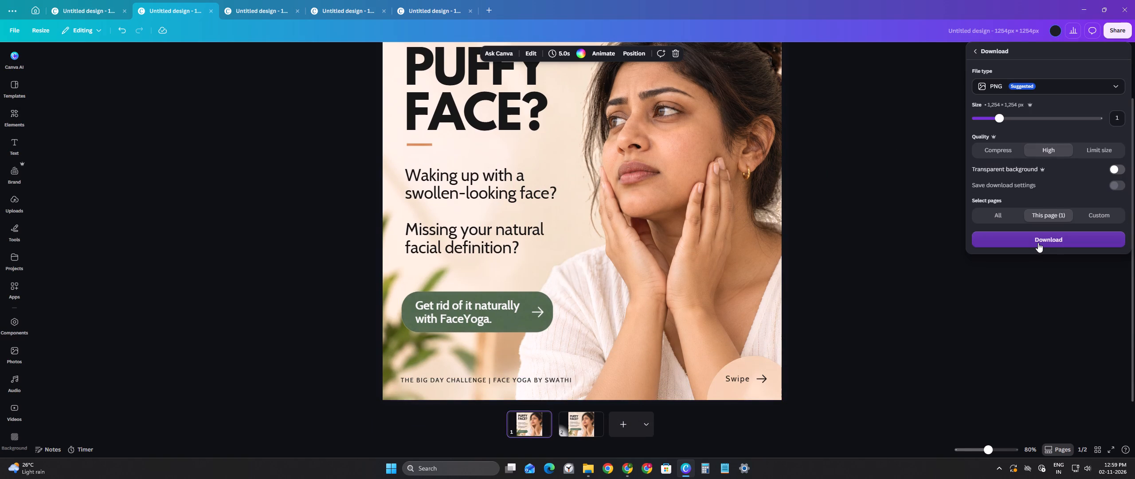
{"action": "left_click", "coordinate": [1038, 243]}
{"action": "scroll", "coordinate": [392, 250], "scroll_direction": "up", "scroll_amount": 2}
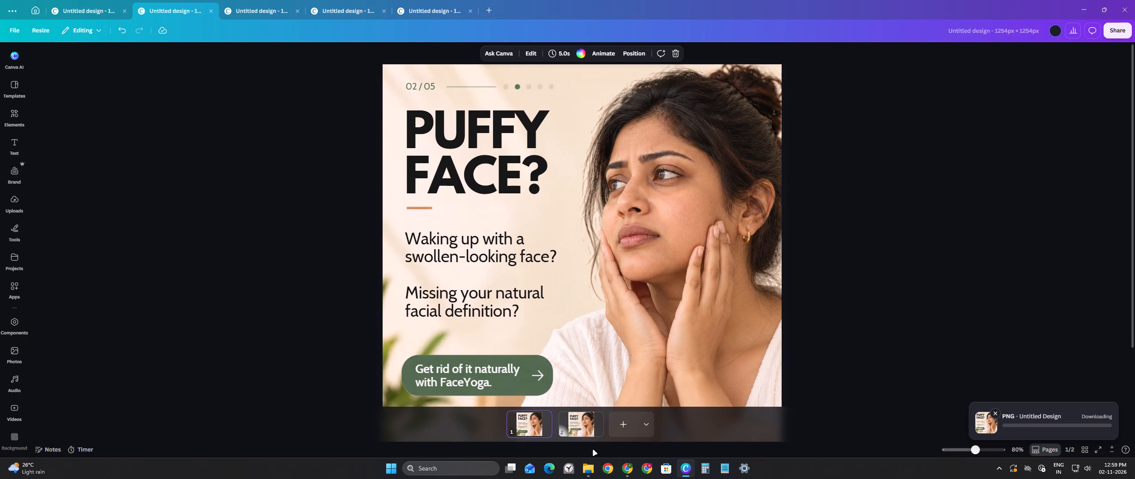
{"action": "left_click", "coordinate": [585, 440]}
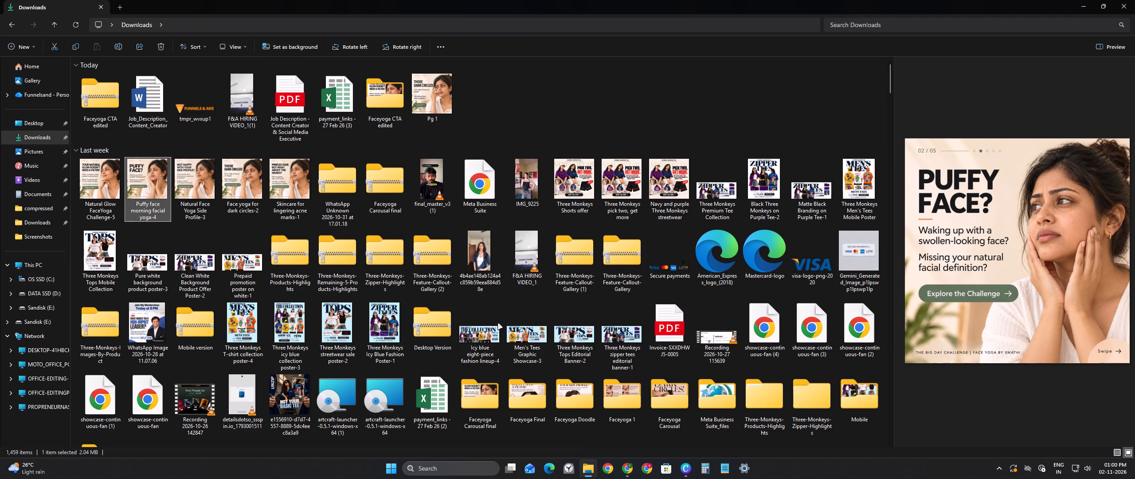
{"action": "key", "text": "alt+Tab"}
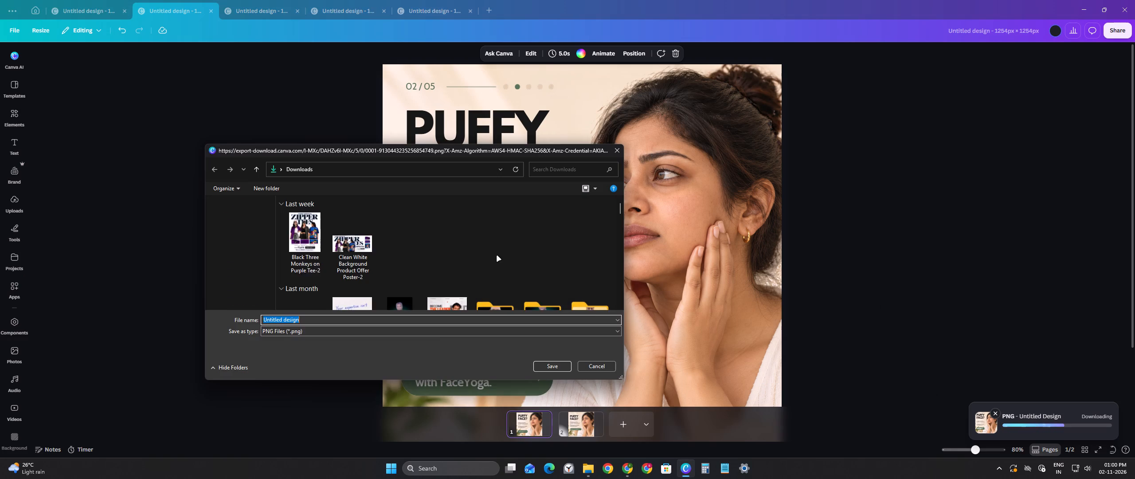
{"action": "type", "text": "Pg 2"}
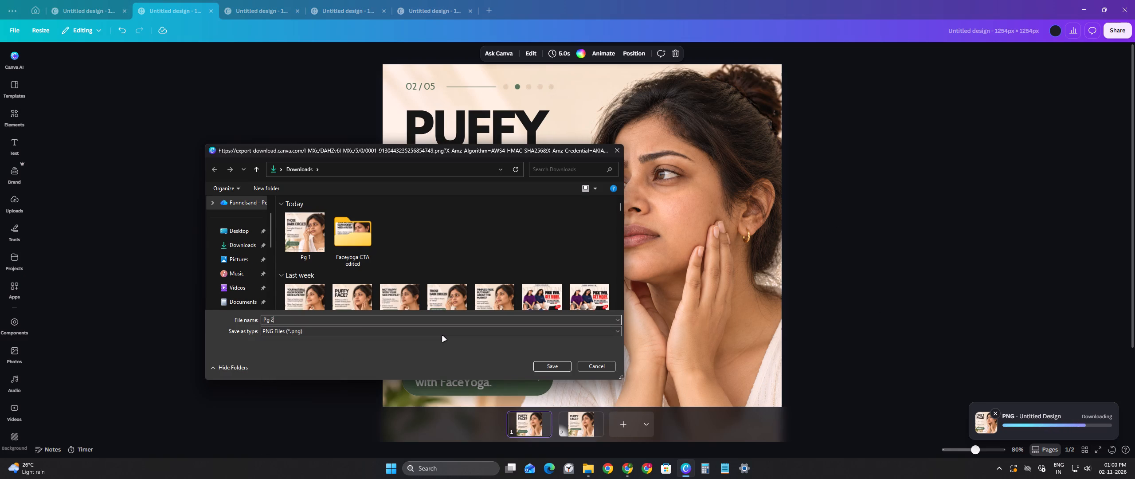
{"action": "key", "text": "Return"}
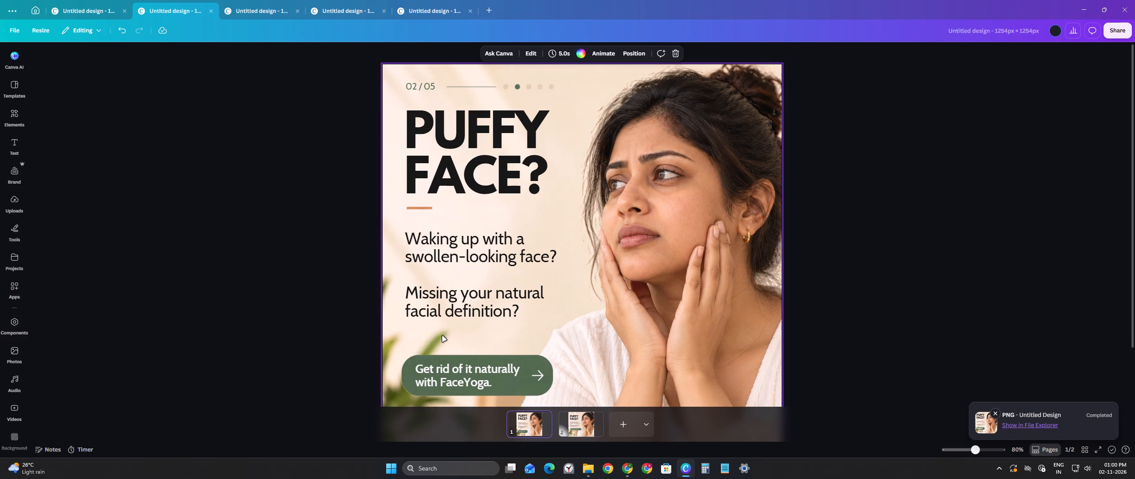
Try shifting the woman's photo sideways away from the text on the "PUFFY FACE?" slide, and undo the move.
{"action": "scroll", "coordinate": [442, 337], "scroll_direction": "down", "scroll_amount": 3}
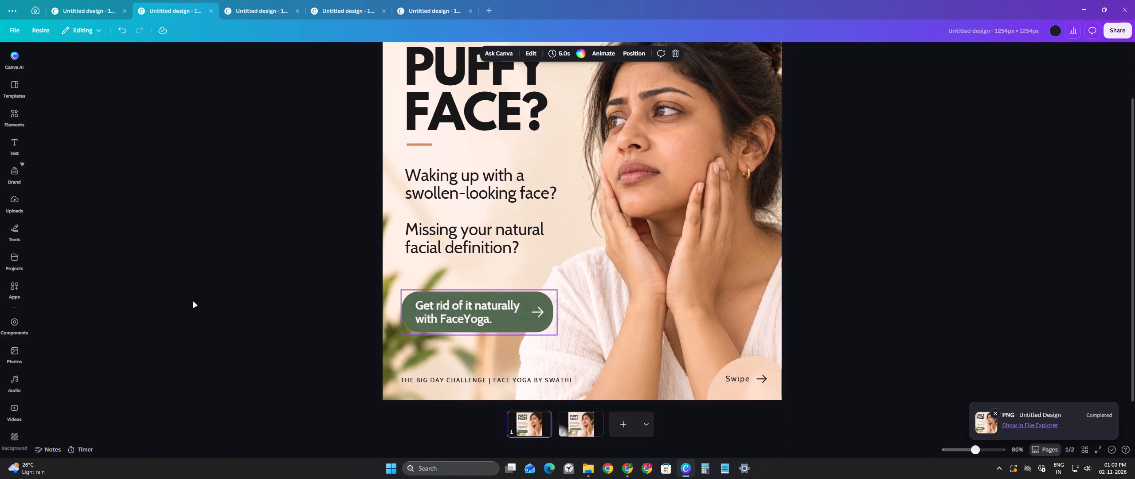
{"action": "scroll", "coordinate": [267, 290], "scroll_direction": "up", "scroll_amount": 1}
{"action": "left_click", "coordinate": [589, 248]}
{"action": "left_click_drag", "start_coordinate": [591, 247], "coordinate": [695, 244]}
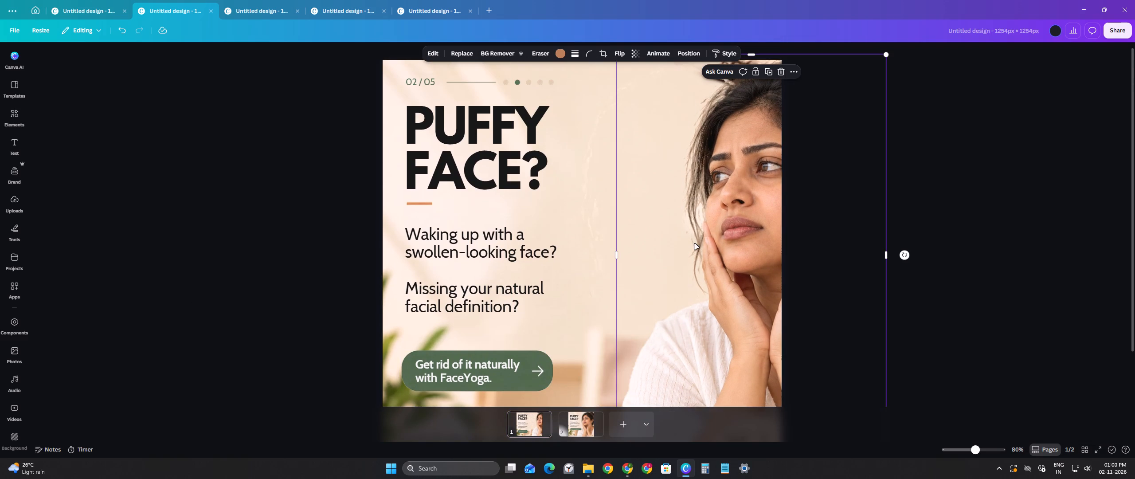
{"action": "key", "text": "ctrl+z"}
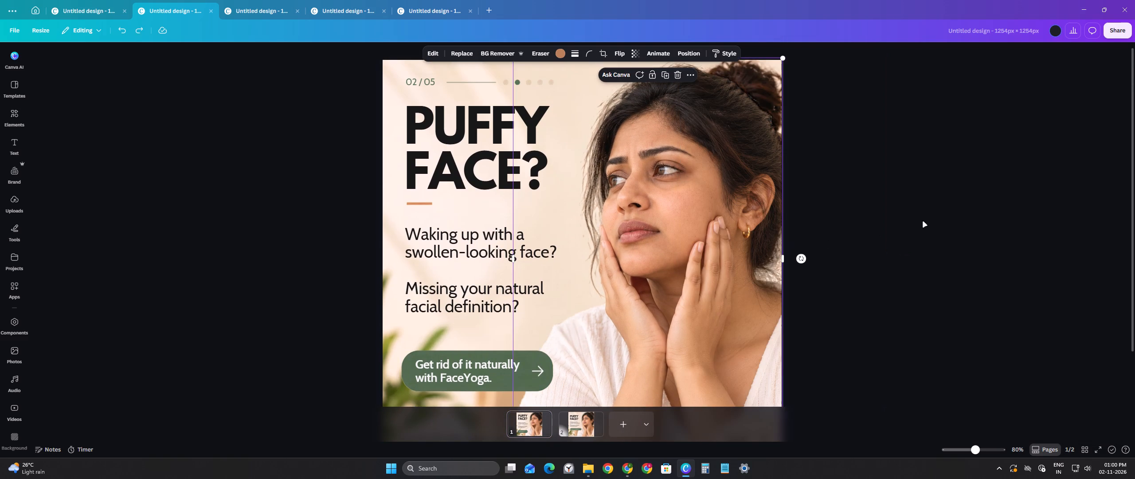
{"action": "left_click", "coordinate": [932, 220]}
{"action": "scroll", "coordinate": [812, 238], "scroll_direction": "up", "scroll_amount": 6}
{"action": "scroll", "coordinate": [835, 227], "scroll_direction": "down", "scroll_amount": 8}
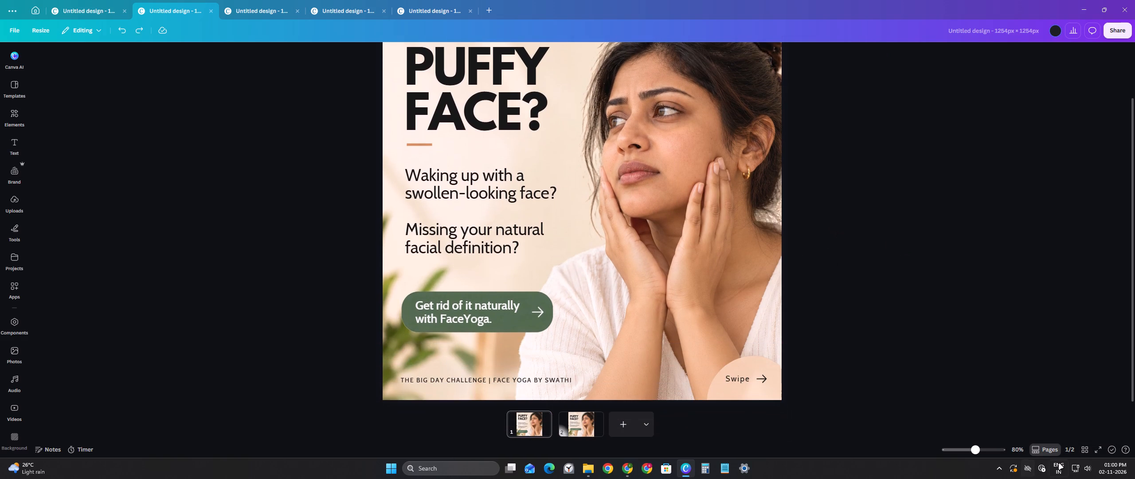
Toggle Night light in the Windows quick settings and return to the design.
{"action": "left_click", "coordinate": [1088, 473]}
{"action": "left_click", "coordinate": [992, 370]}
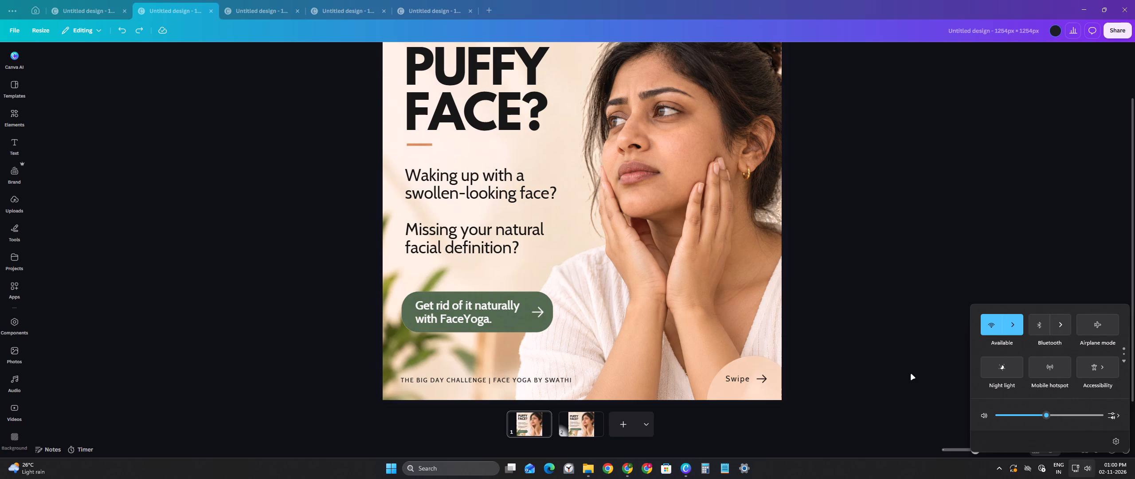
{"action": "left_click", "coordinate": [888, 372]}
{"action": "scroll", "coordinate": [806, 225], "scroll_direction": "up", "scroll_amount": 5}
{"action": "scroll", "coordinate": [806, 225], "scroll_direction": "down", "scroll_amount": 4}
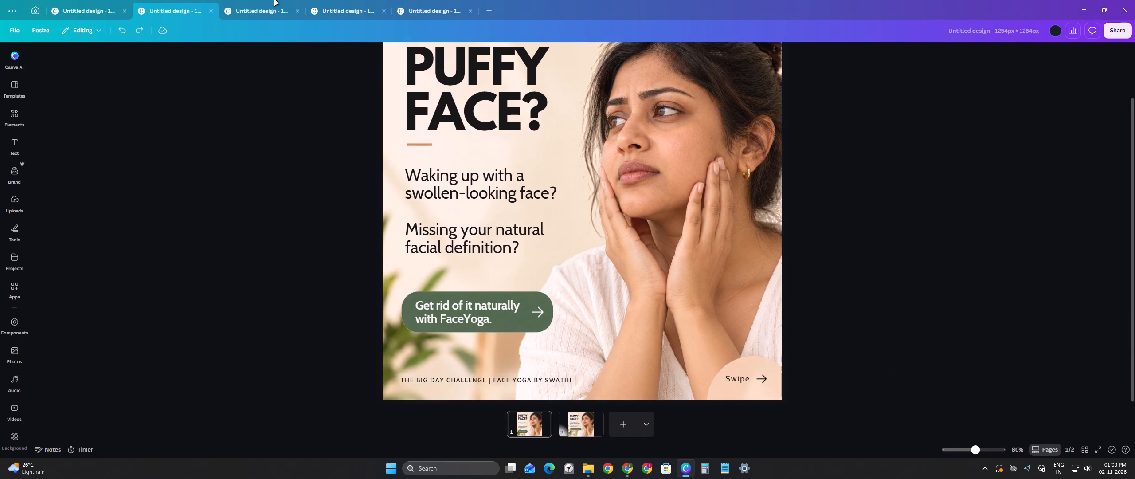
Add a blank second page to the "PIMPLES FADE. BUT WHAT ABOUT THE MARKS?" design.
{"action": "left_click", "coordinate": [243, 8]}
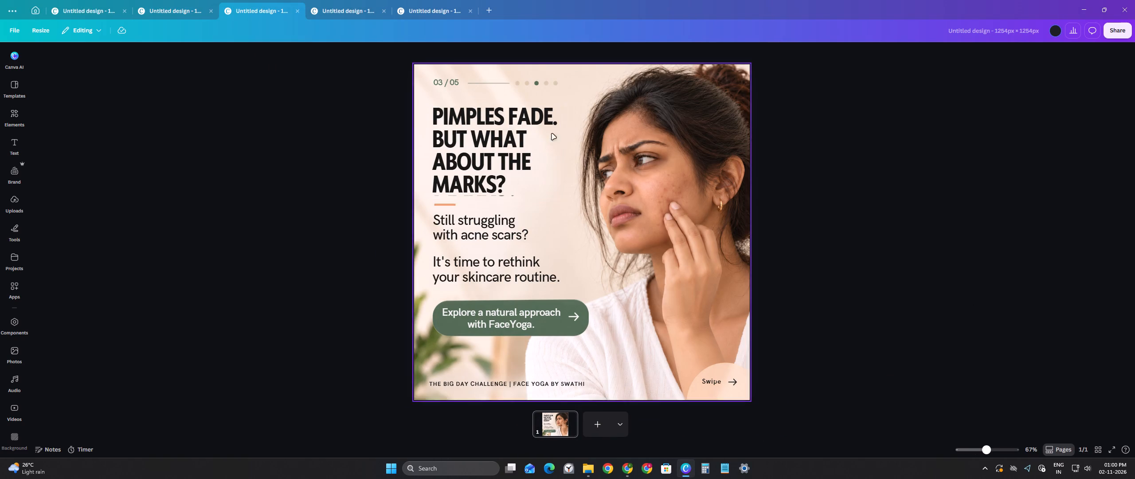
{"action": "left_click", "coordinate": [596, 431]}
Find the "Skincare for lingering acne marks-1" image in the Downloads folder and place it on the blank page.
{"action": "key", "text": "alt+Tab"}
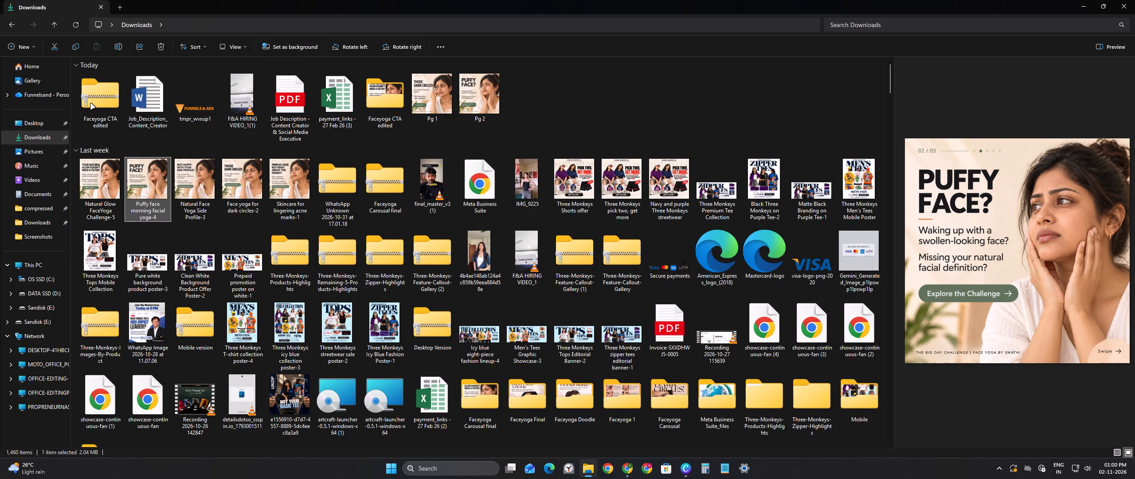
{"action": "left_click", "coordinate": [95, 201]}
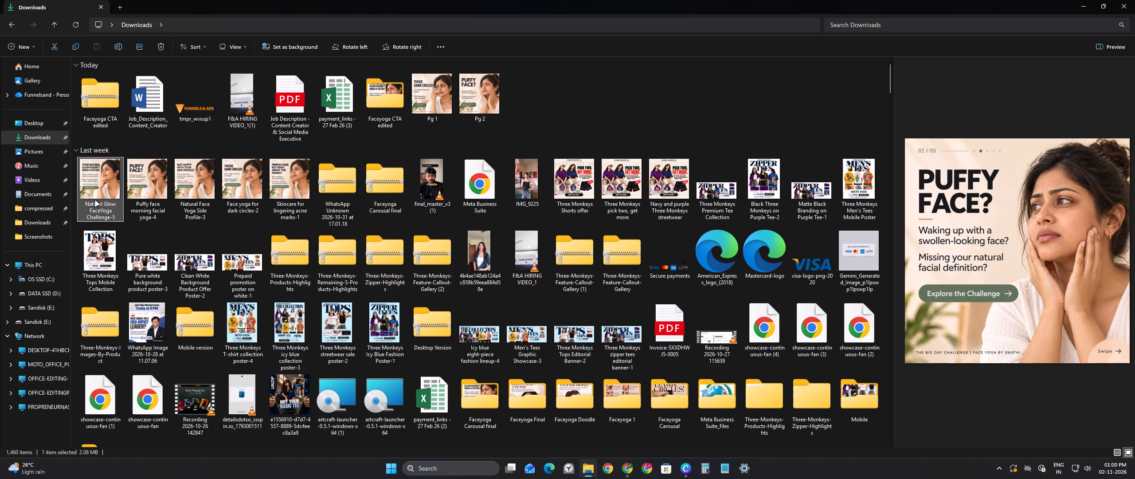
{"action": "left_click", "coordinate": [186, 181]}
{"action": "left_click", "coordinate": [238, 192]}
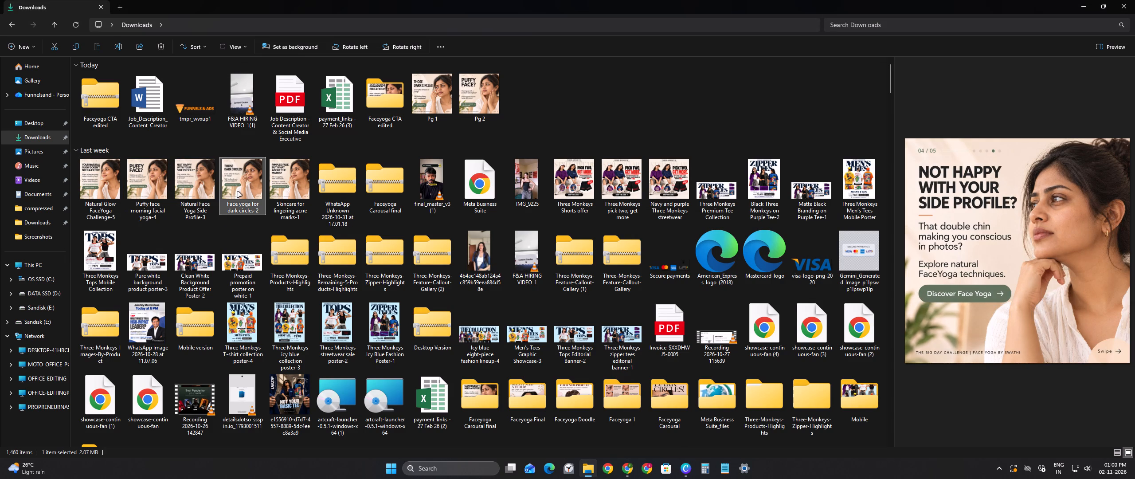
{"action": "left_click", "coordinate": [294, 184]}
{"action": "left_click_drag", "start_coordinate": [288, 185], "coordinate": [289, 185]}
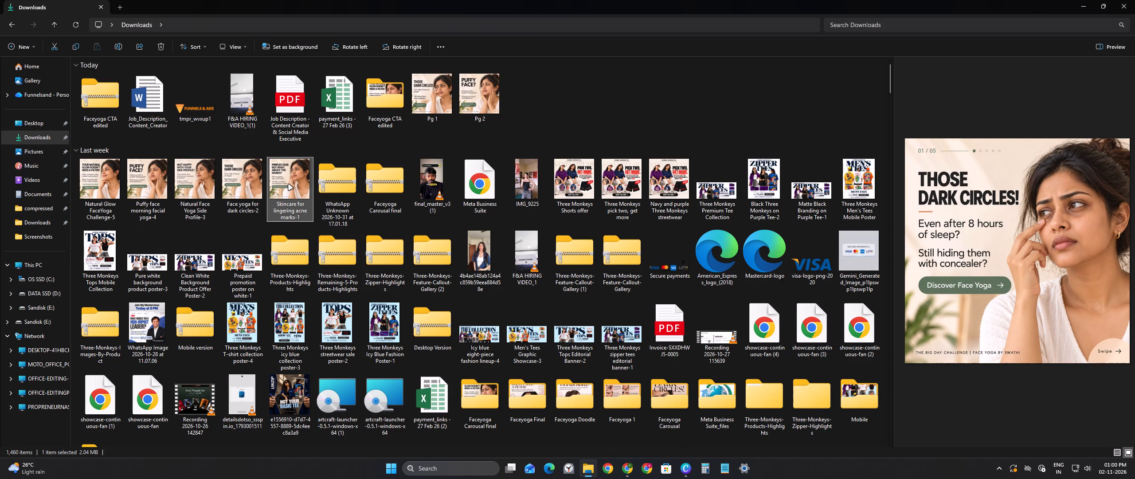
{"action": "left_click_drag", "start_coordinate": [289, 185], "coordinate": [517, 149]}
{"action": "key", "text": "alt+Tab"}
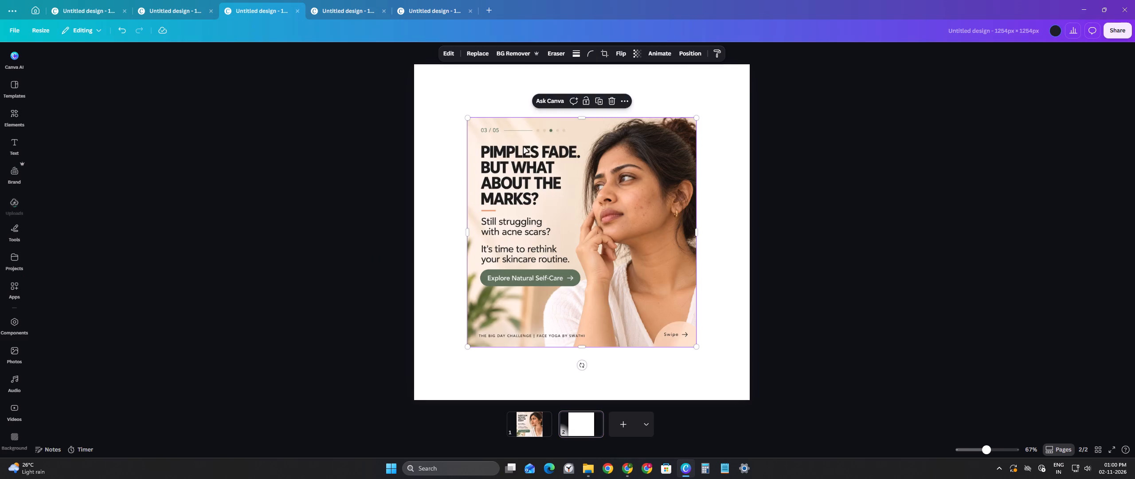
Align the placed acne-marks image with the page's upper-left corner and enlarge it to fill the whole page.
{"action": "left_click_drag", "start_coordinate": [524, 148], "coordinate": [472, 97]}
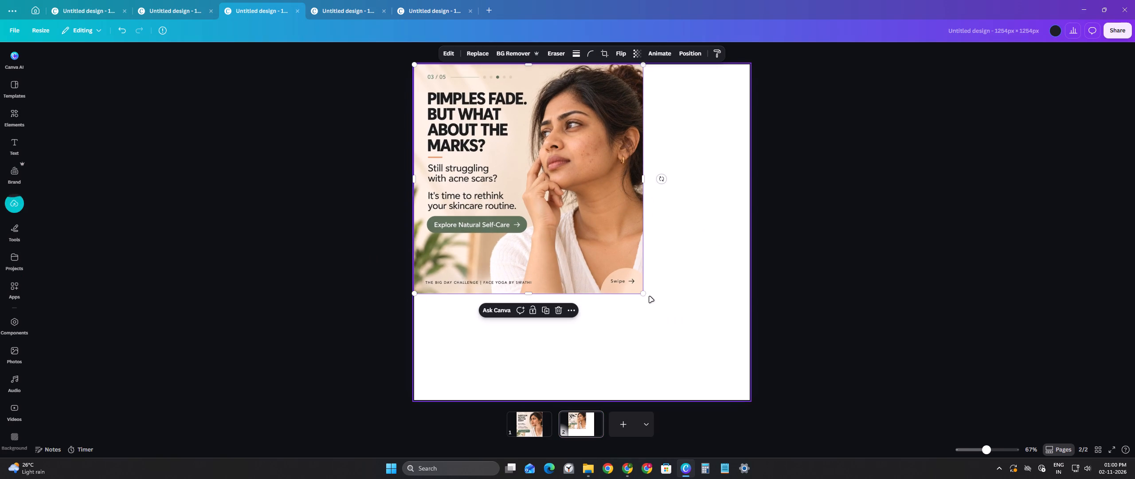
{"action": "left_click_drag", "start_coordinate": [644, 291], "coordinate": [746, 354]}
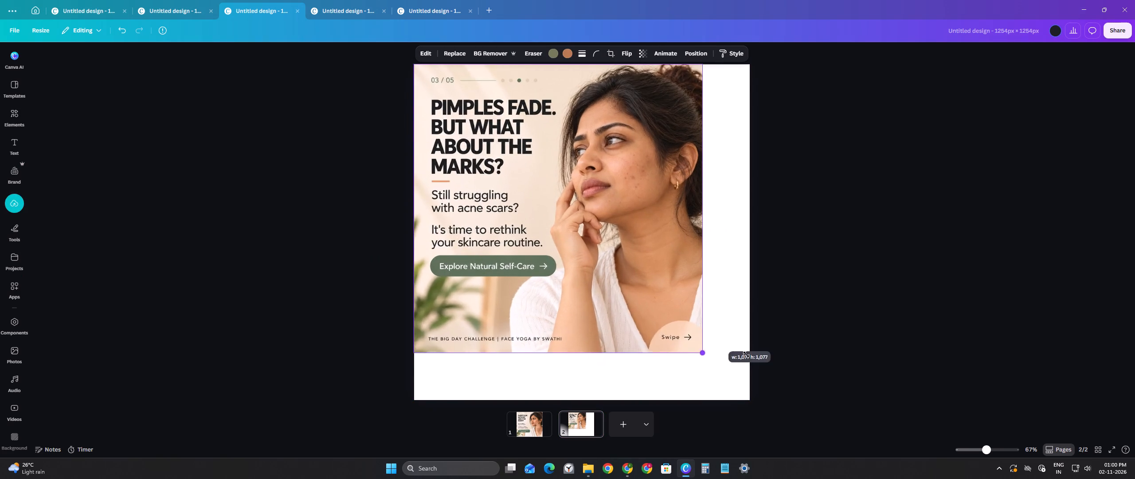
{"action": "left_click_drag", "start_coordinate": [746, 354], "coordinate": [777, 373]}
{"action": "left_click", "coordinate": [818, 248]}
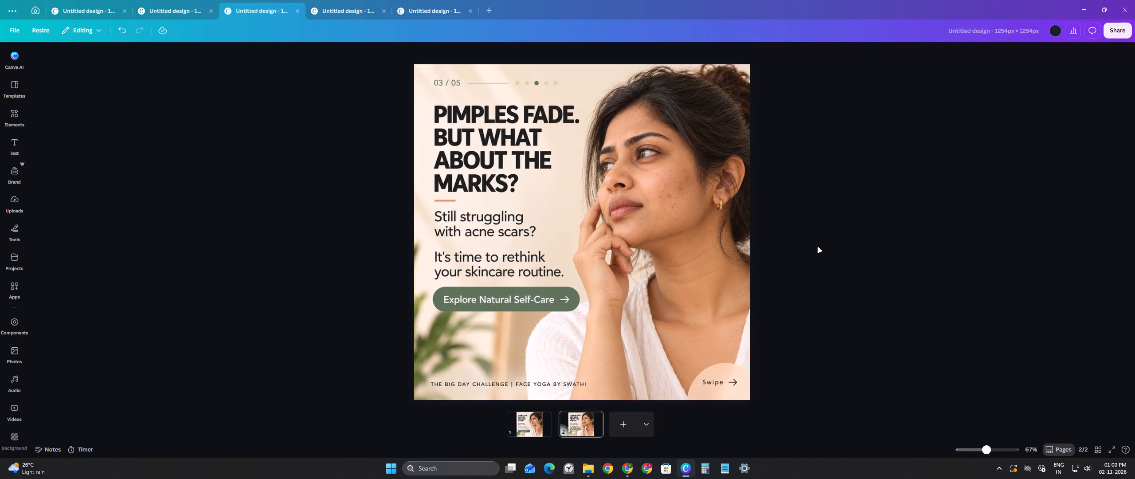
Split the full-page "PIMPLES FADE" image into editable layers with Magic Layers.
{"action": "left_click", "coordinate": [540, 199]}
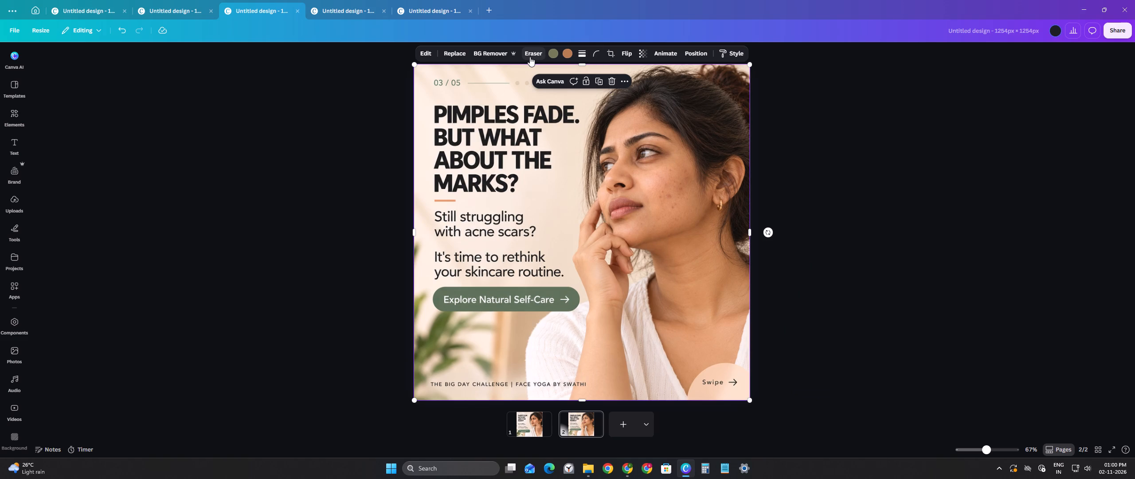
{"action": "left_click", "coordinate": [423, 53]}
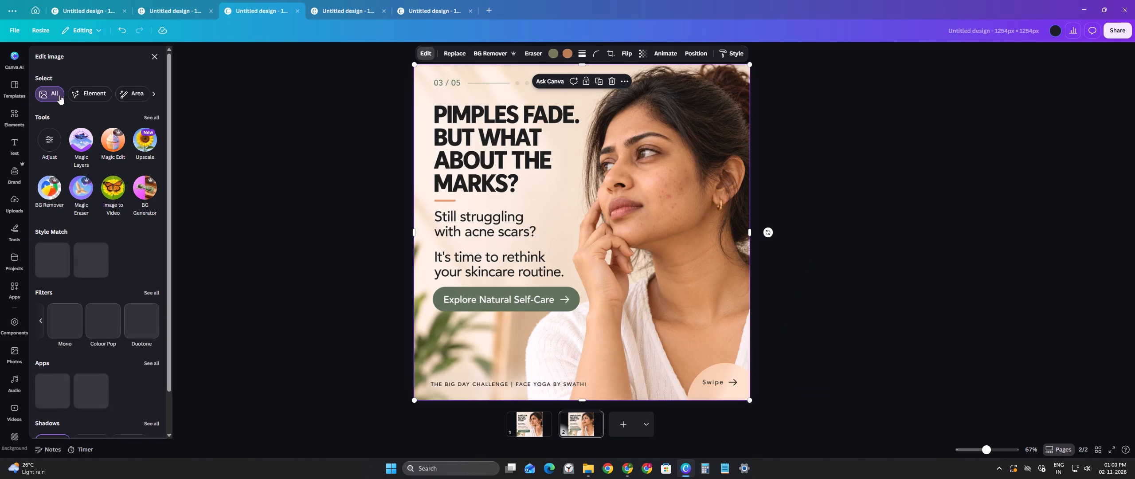
{"action": "left_click", "coordinate": [89, 149]}
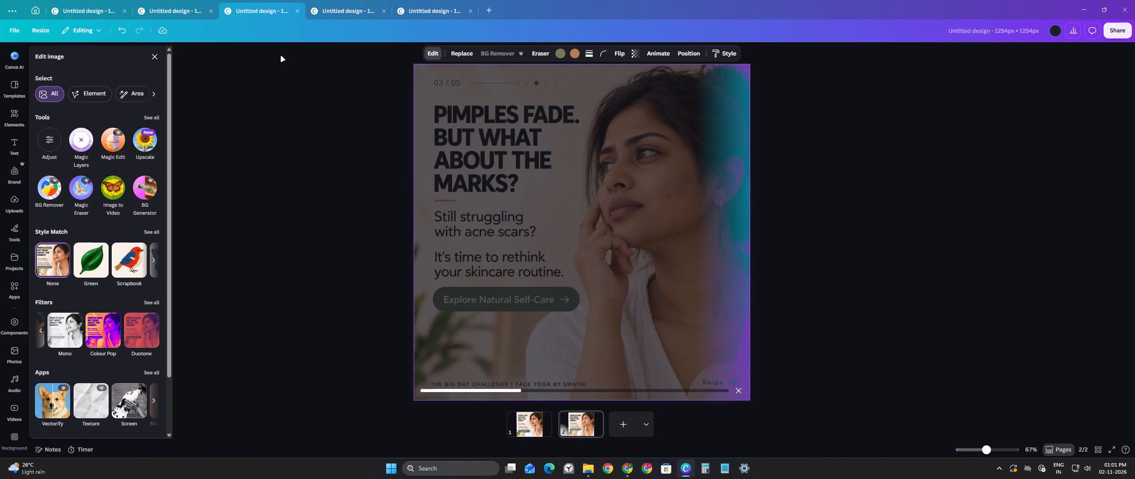
{"action": "key", "text": "alt+Tab"}
{"action": "key", "text": "alt+Tab"}
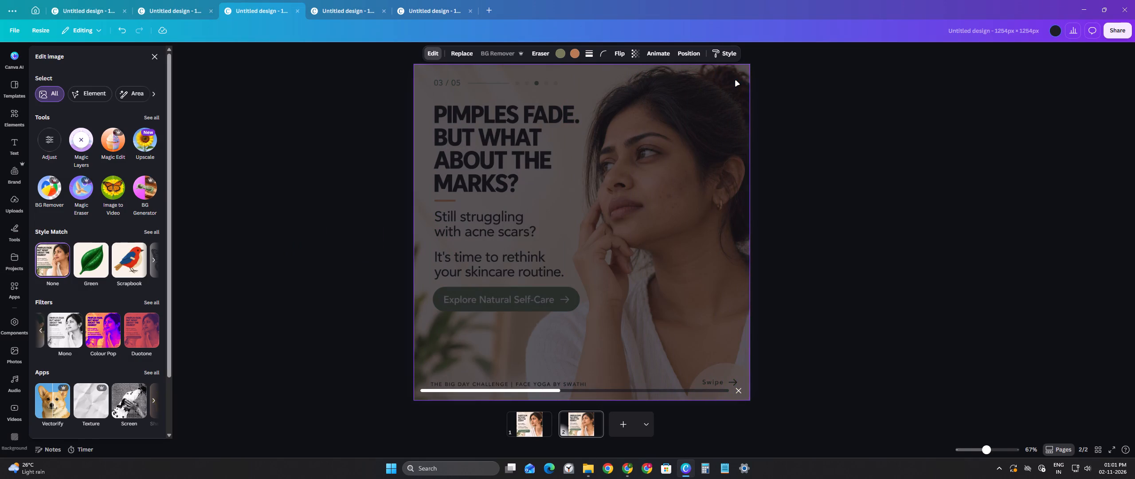
{"action": "left_click", "coordinate": [698, 155]}
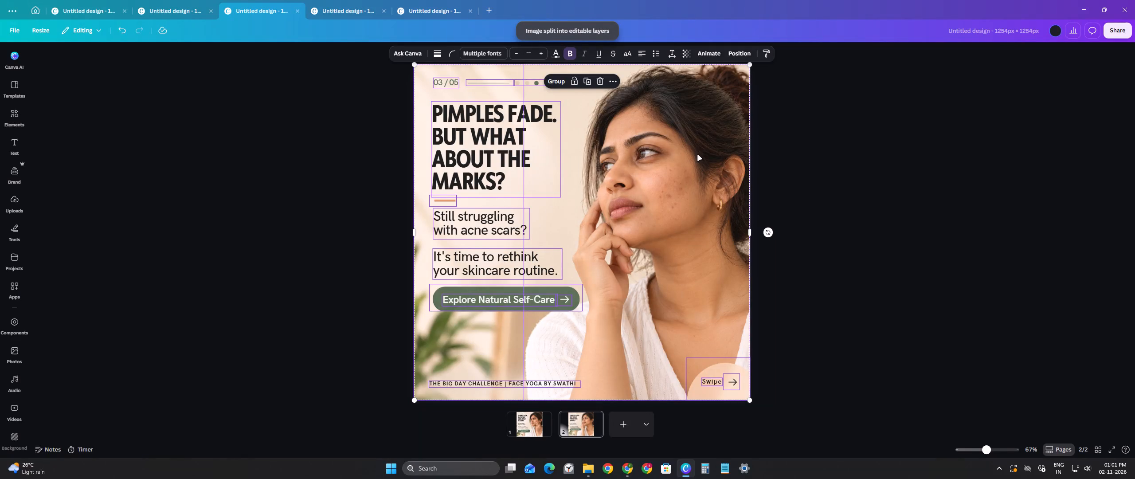
Compare the original slide on page 1 with the newly layered version on page 2.
{"action": "left_click_drag", "start_coordinate": [951, 190], "coordinate": [983, 201]}
{"action": "key", "text": "ctrl+c"}
{"action": "left_click", "coordinate": [523, 422]}
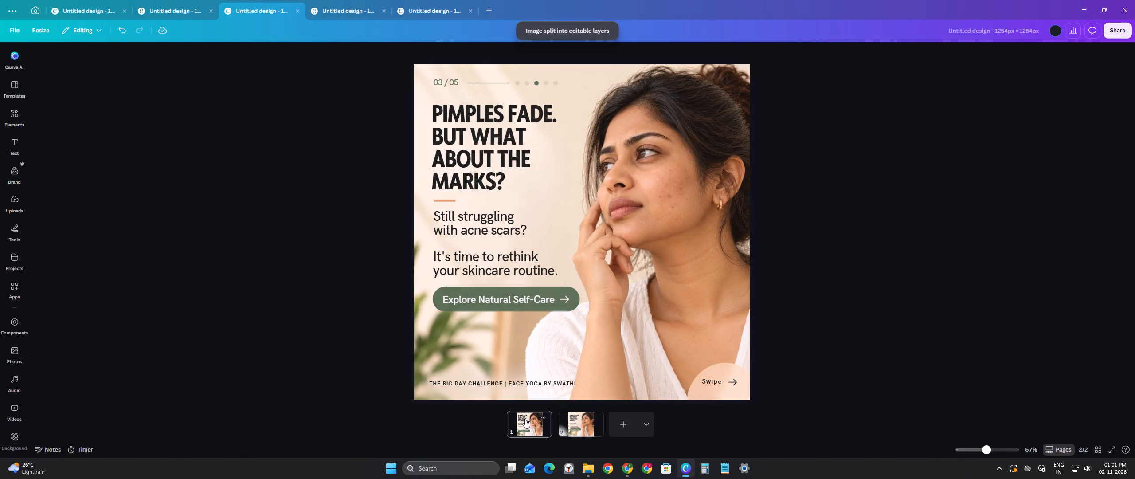
{"action": "left_click", "coordinate": [654, 224]}
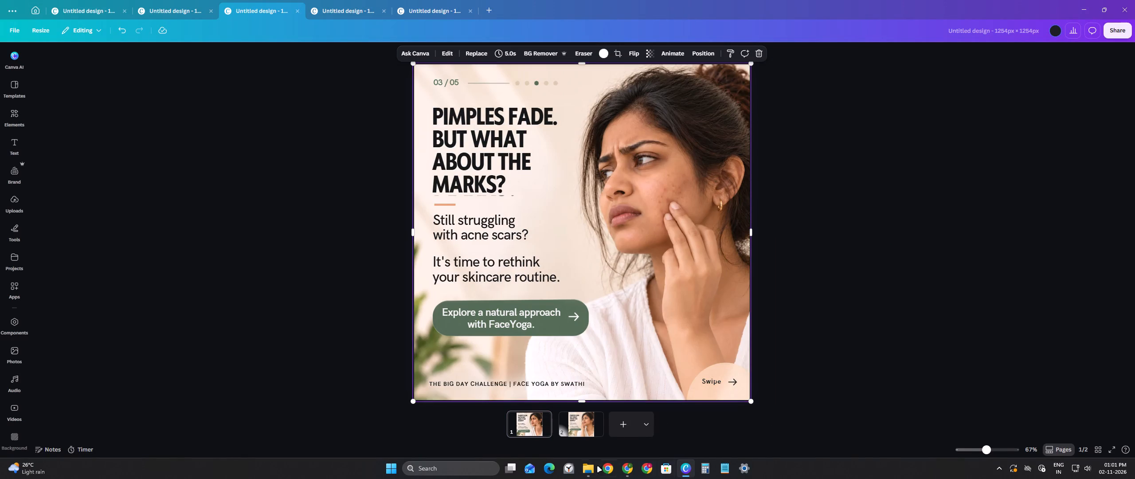
{"action": "left_click", "coordinate": [565, 429]}
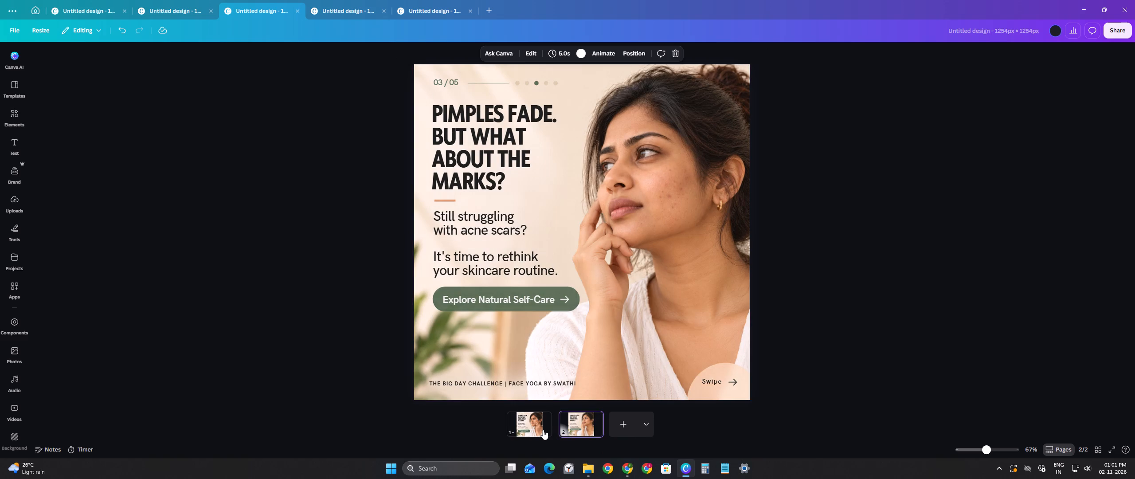
{"action": "left_click", "coordinate": [543, 430]}
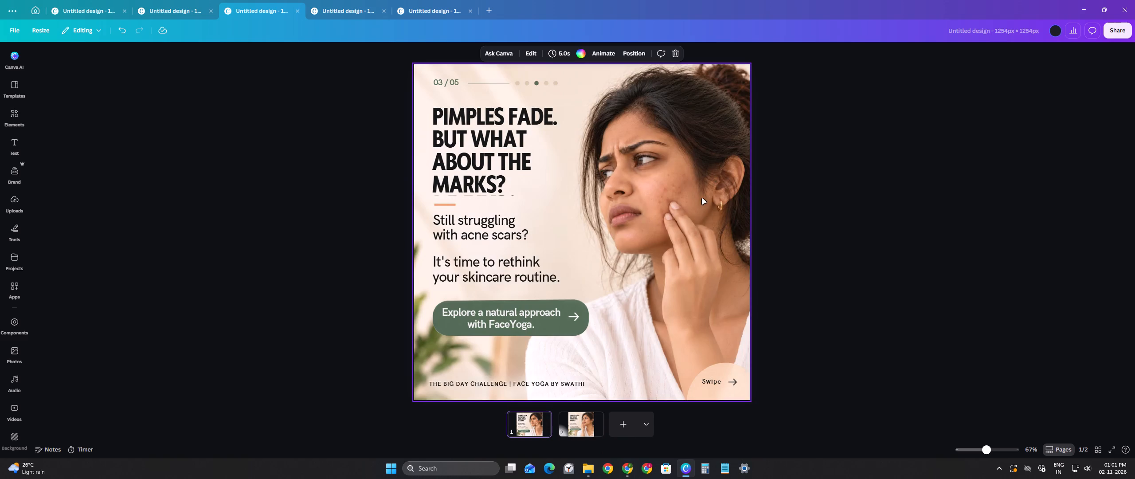
{"action": "left_click", "coordinate": [576, 424]}
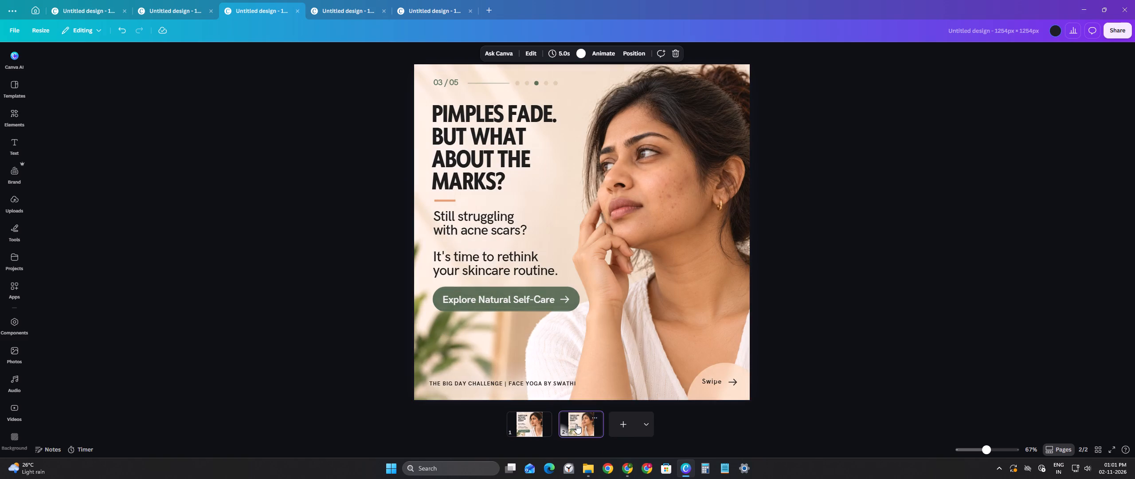
{"action": "left_click", "coordinate": [528, 420]}
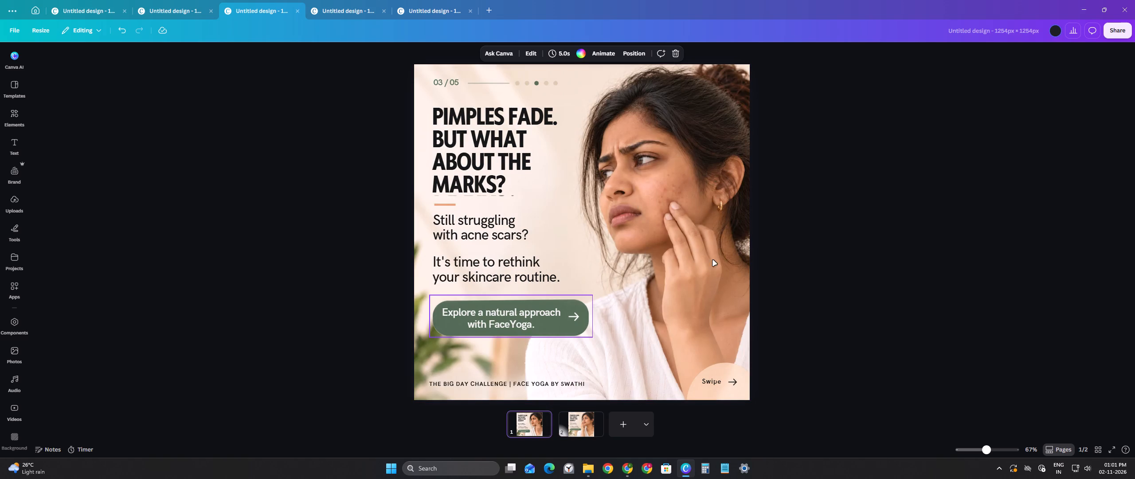
Enlarge the "PIMPLES FADE. BUT WHAT ABOUT THE MARKS?" headline on page 1 to better cover the leftover marks beneath it.
{"action": "left_click", "coordinate": [465, 162]}
{"action": "left_click_drag", "start_coordinate": [561, 199], "coordinate": [563, 202]}
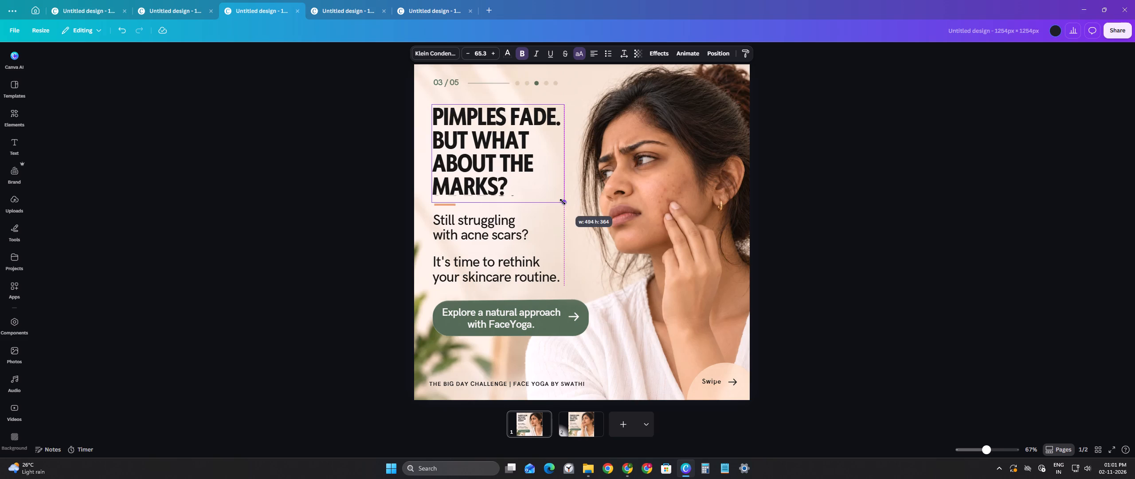
{"action": "left_click_drag", "start_coordinate": [563, 202], "coordinate": [567, 204]}
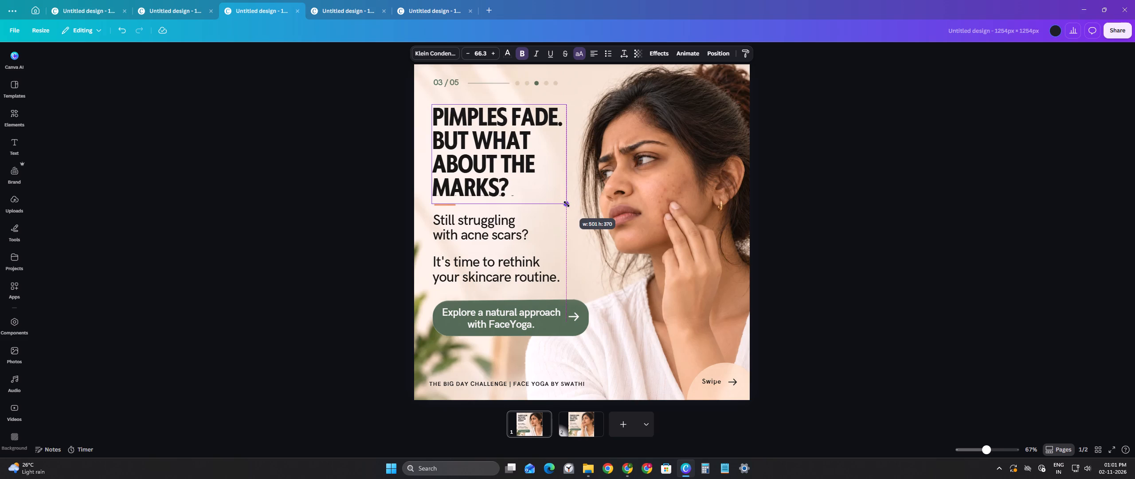
{"action": "left_click_drag", "start_coordinate": [567, 204], "coordinate": [571, 204]}
{"action": "left_click", "coordinate": [498, 152]}
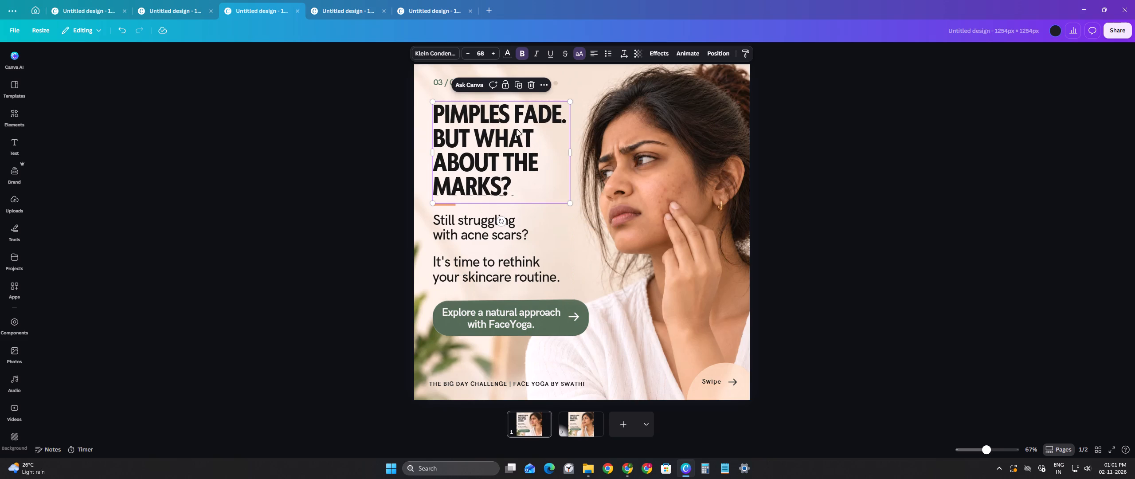
{"action": "left_click_drag", "start_coordinate": [569, 204], "coordinate": [574, 205]}
{"action": "left_click", "coordinate": [373, 299]}
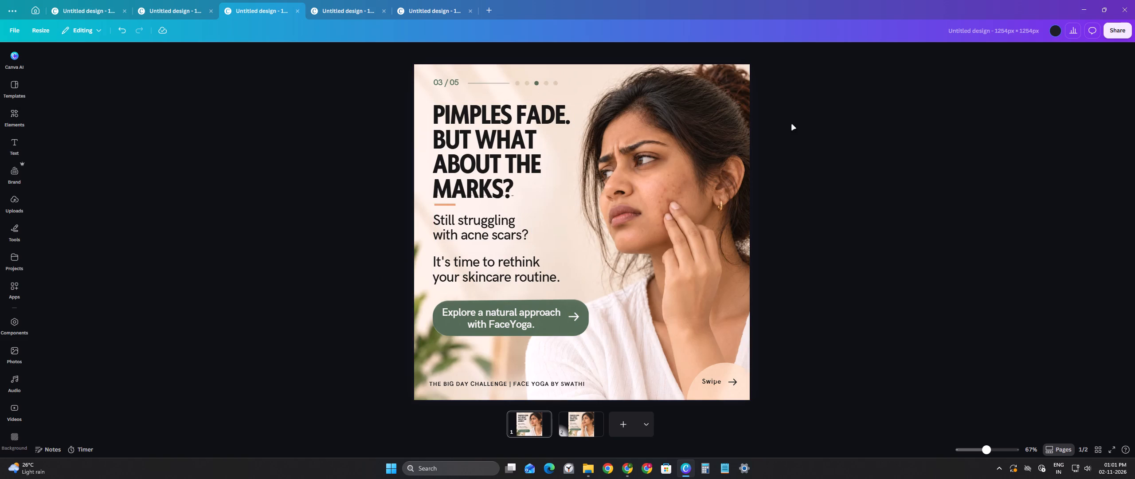
{"action": "left_click", "coordinate": [852, 261]}
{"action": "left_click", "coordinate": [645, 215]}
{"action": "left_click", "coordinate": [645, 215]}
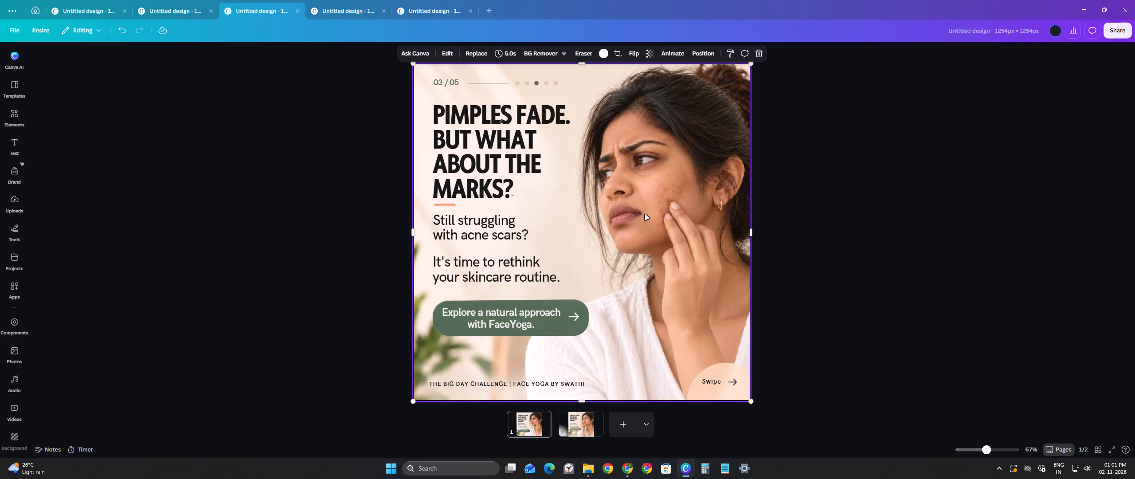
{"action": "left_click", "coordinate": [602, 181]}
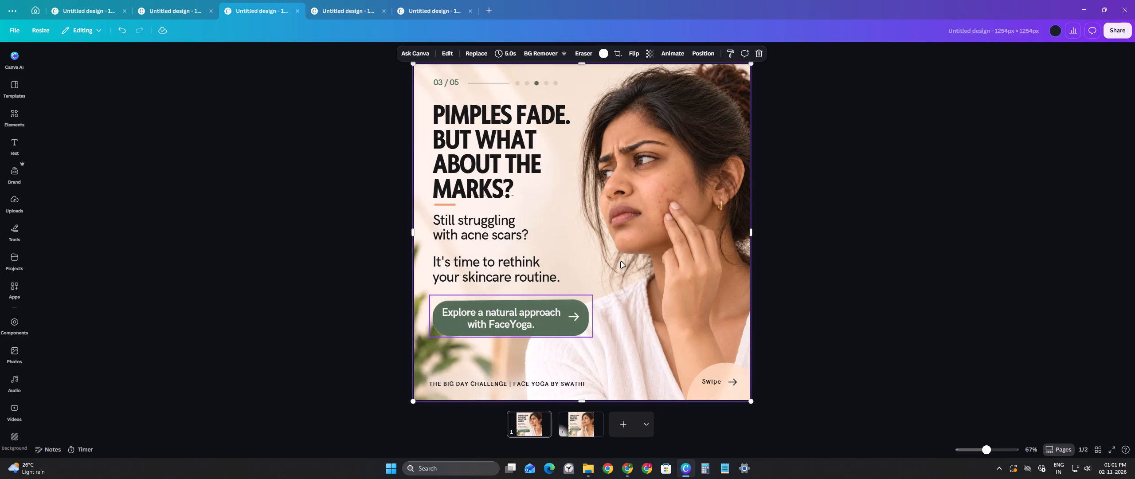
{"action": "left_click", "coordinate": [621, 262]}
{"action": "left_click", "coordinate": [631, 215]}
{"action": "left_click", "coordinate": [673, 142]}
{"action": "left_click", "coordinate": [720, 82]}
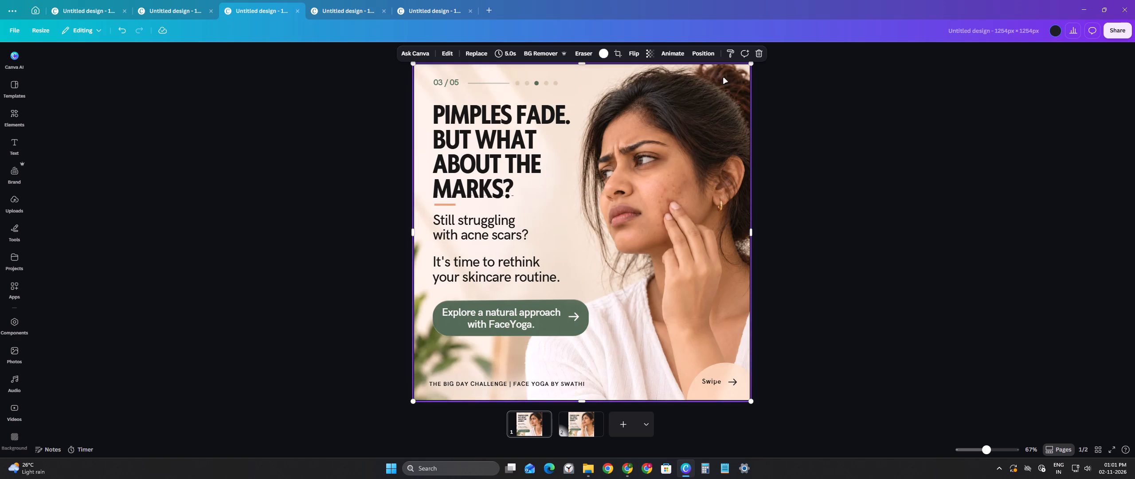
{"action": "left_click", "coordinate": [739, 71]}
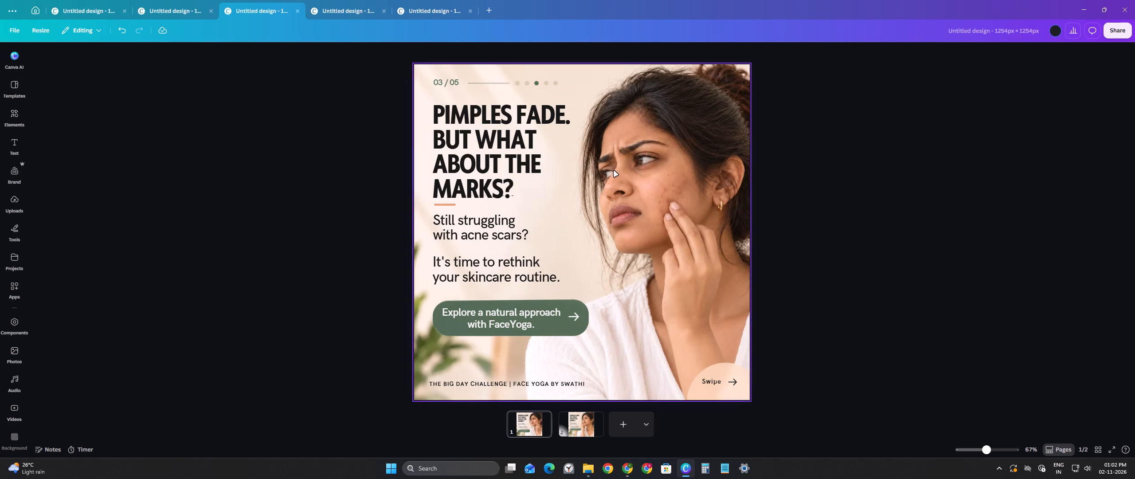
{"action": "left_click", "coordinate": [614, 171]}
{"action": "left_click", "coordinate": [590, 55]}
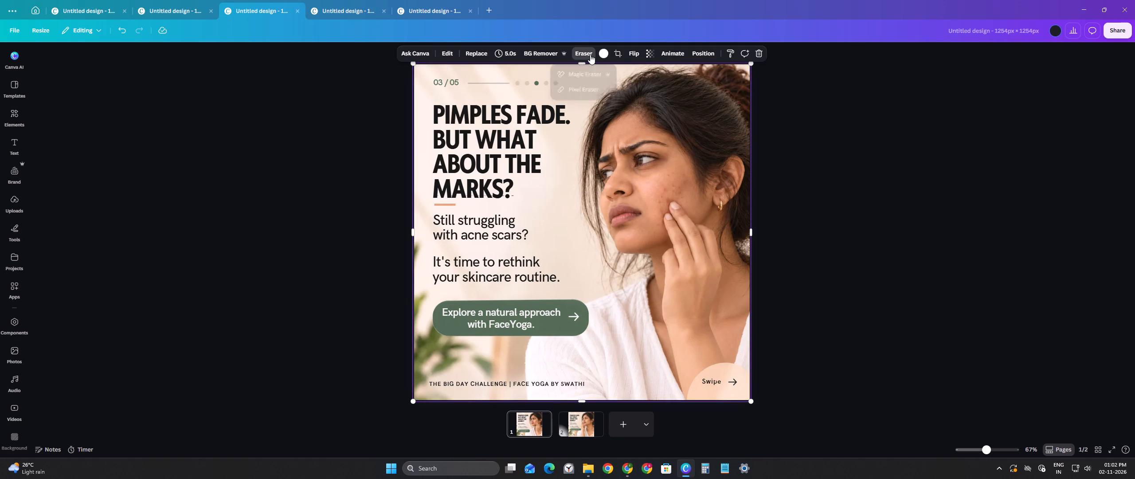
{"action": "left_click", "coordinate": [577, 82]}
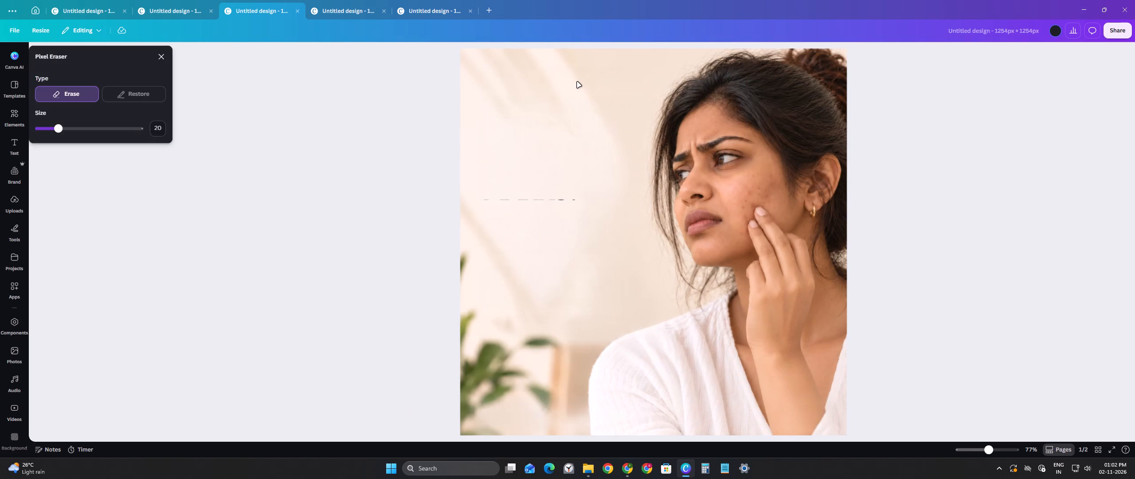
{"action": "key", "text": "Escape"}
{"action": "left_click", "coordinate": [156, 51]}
Erase the row of leftover dark dashes beneath the headline from the background photo with Magic Eraser at brush size 40.
{"action": "left_click", "coordinate": [581, 49]}
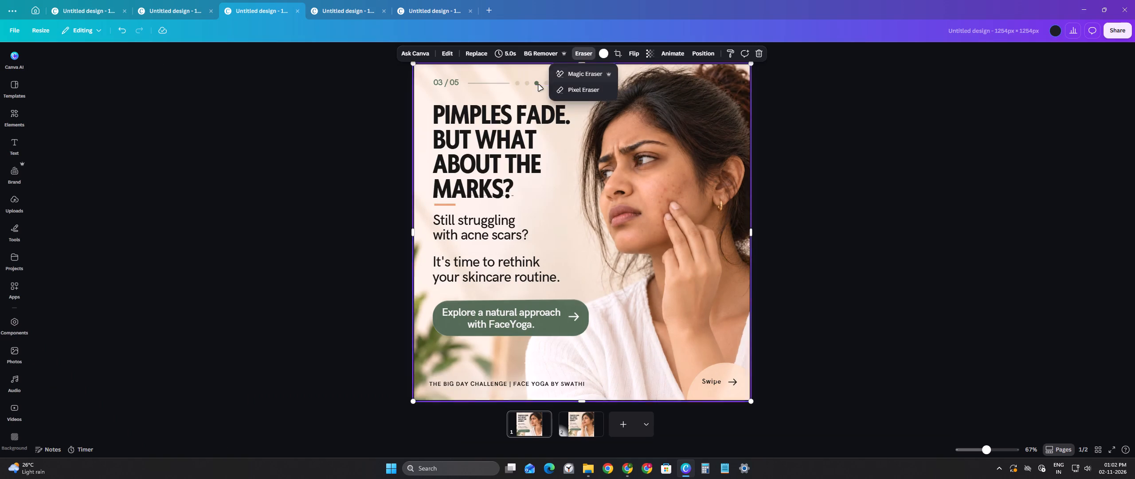
{"action": "left_click", "coordinate": [575, 75]}
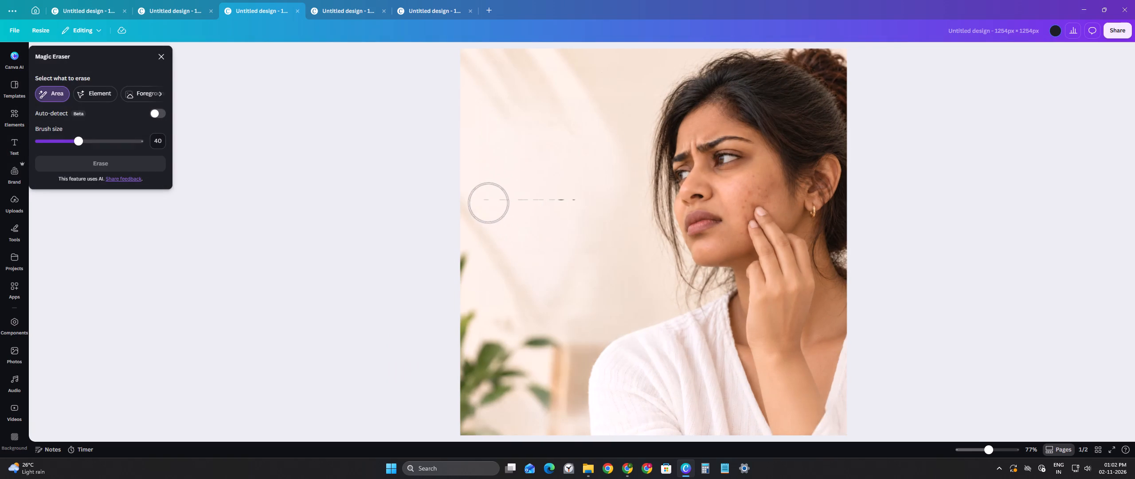
{"action": "left_click_drag", "start_coordinate": [488, 203], "coordinate": [560, 208]}
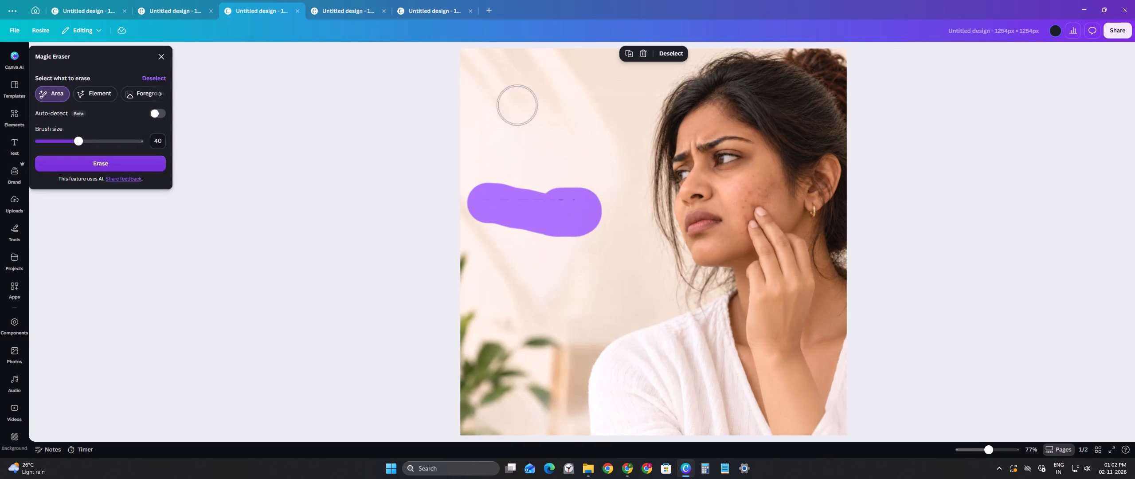
{"action": "left_click", "coordinate": [664, 54]}
{"action": "left_click_drag", "start_coordinate": [493, 201], "coordinate": [567, 198]}
{"action": "left_click", "coordinate": [642, 57]}
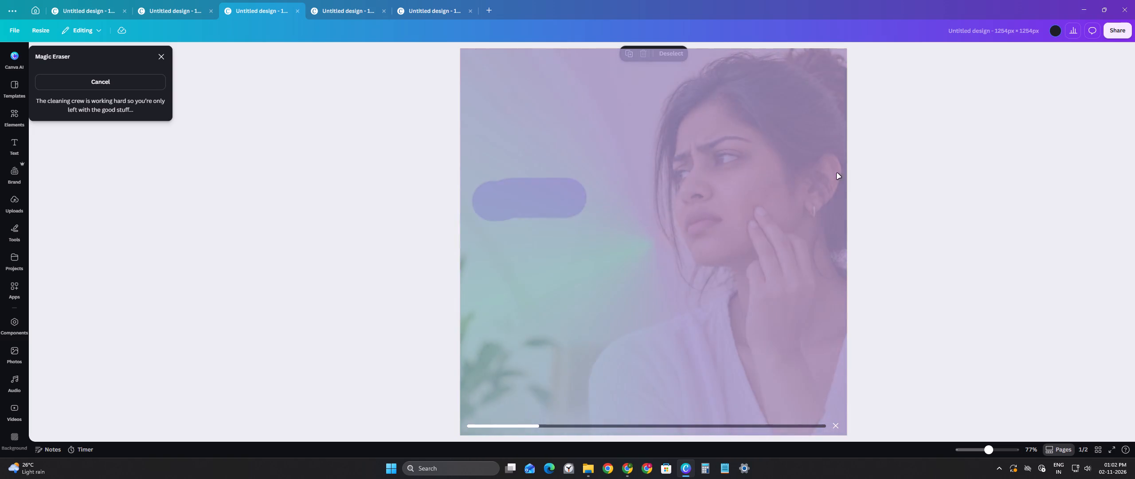
{"action": "left_click", "coordinate": [693, 119]}
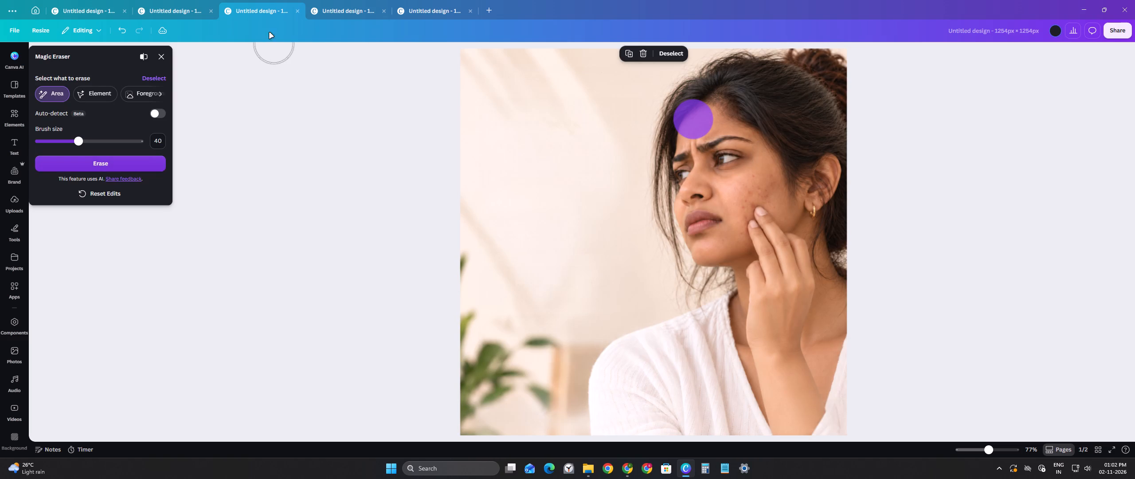
{"action": "left_click", "coordinate": [677, 55]}
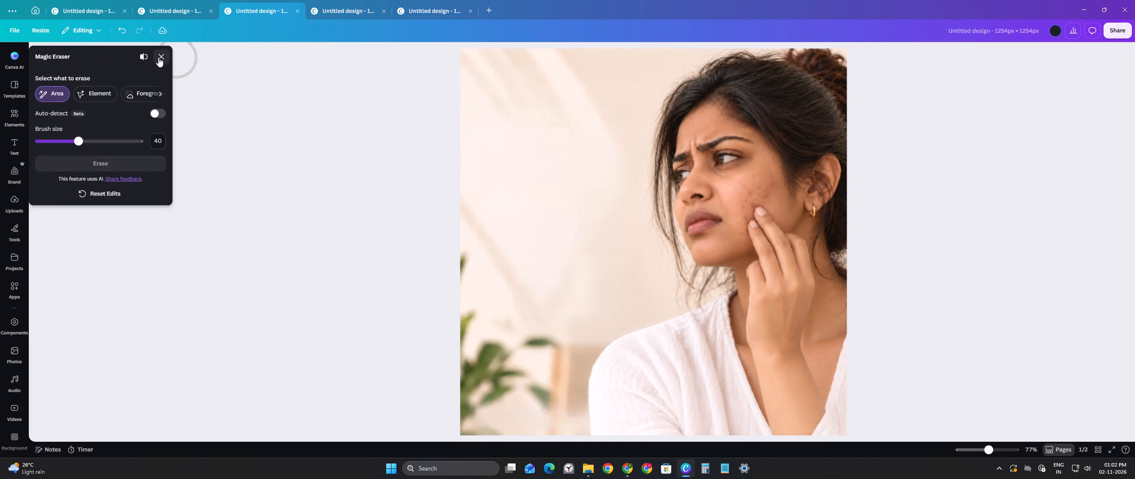
{"action": "left_click", "coordinate": [158, 57]}
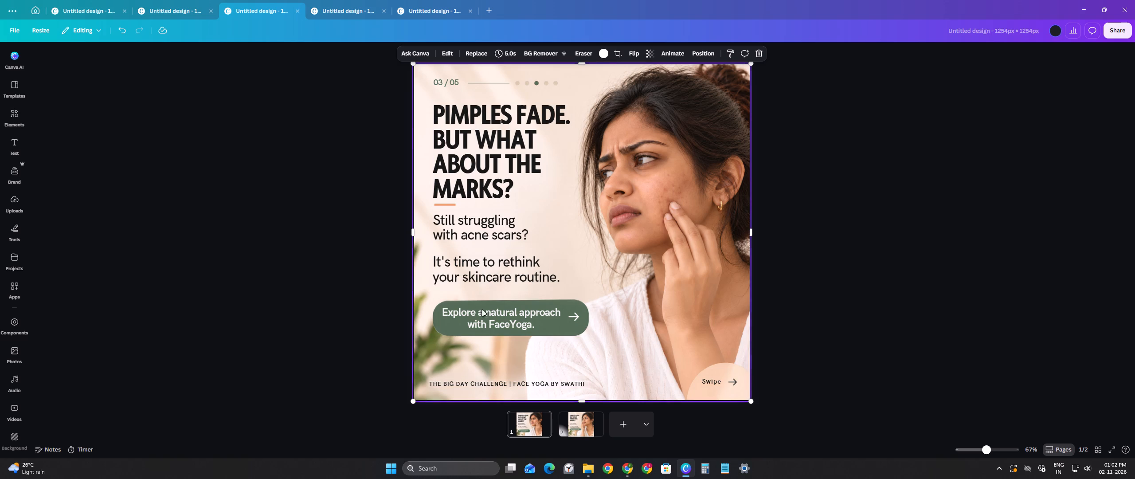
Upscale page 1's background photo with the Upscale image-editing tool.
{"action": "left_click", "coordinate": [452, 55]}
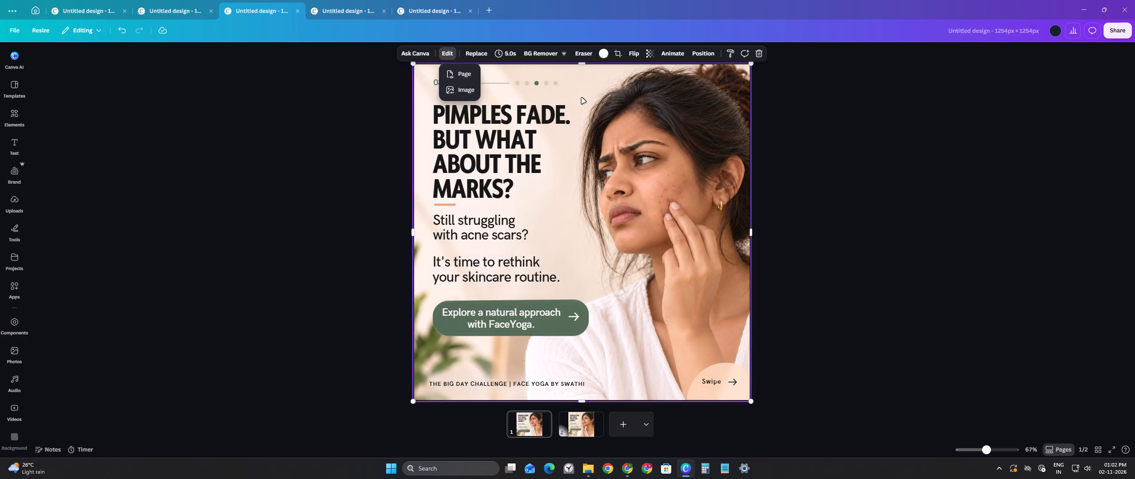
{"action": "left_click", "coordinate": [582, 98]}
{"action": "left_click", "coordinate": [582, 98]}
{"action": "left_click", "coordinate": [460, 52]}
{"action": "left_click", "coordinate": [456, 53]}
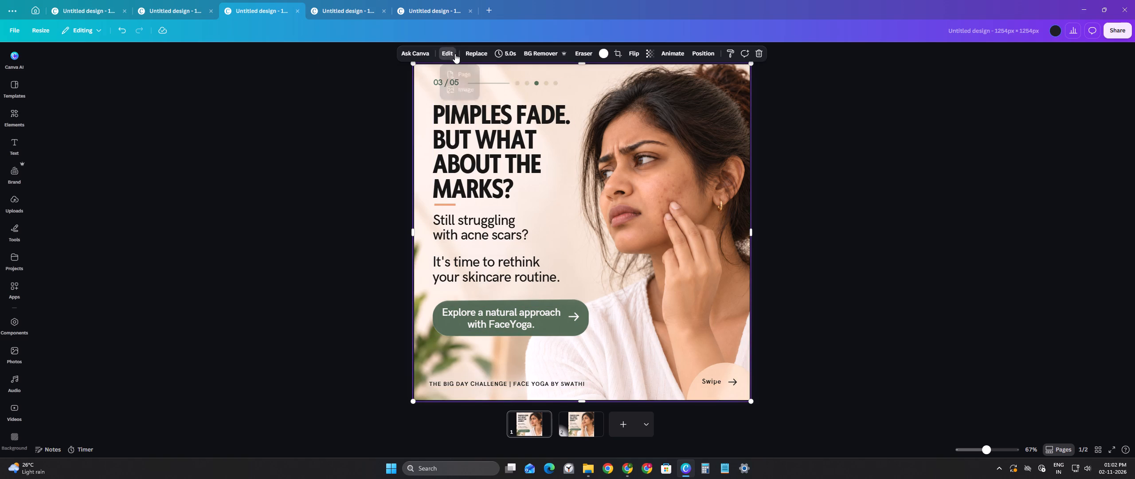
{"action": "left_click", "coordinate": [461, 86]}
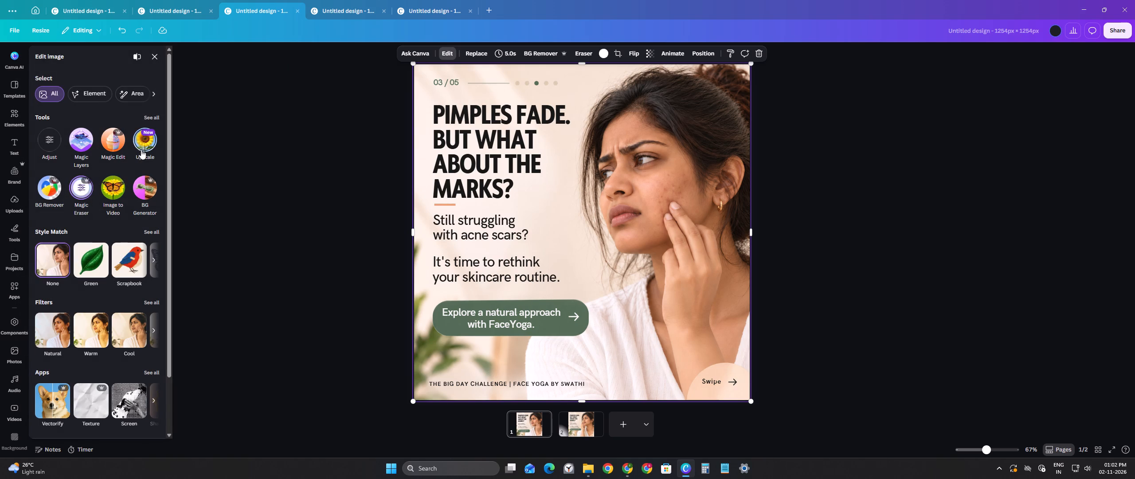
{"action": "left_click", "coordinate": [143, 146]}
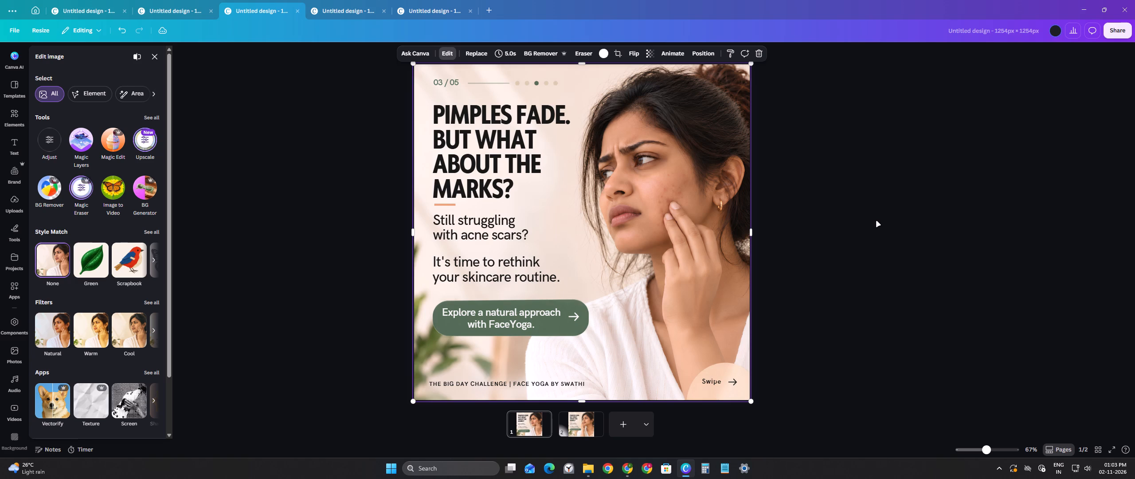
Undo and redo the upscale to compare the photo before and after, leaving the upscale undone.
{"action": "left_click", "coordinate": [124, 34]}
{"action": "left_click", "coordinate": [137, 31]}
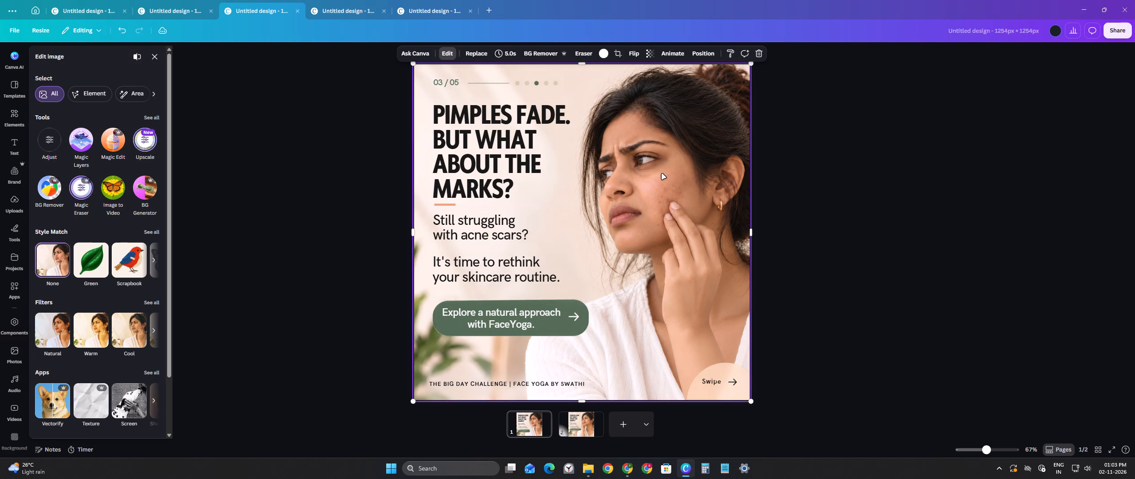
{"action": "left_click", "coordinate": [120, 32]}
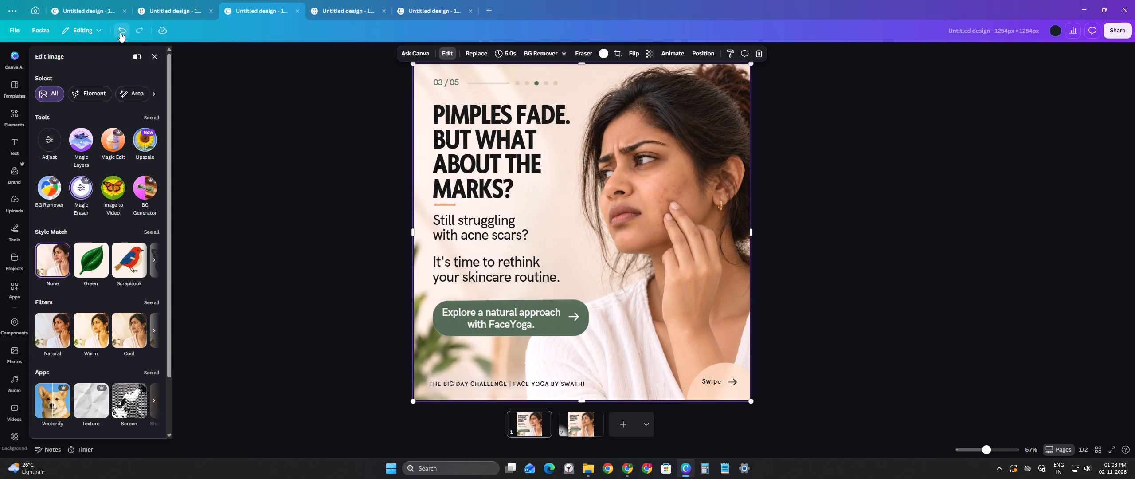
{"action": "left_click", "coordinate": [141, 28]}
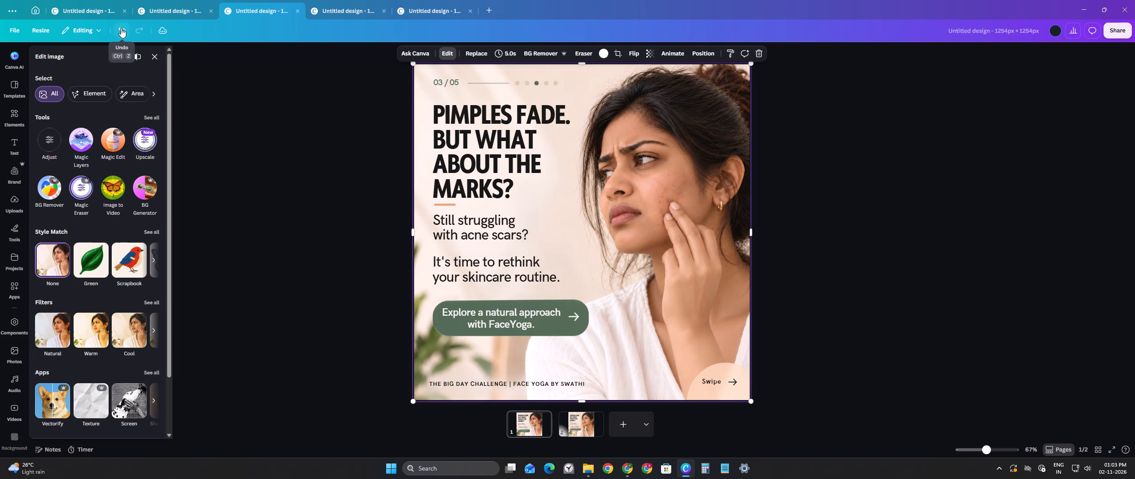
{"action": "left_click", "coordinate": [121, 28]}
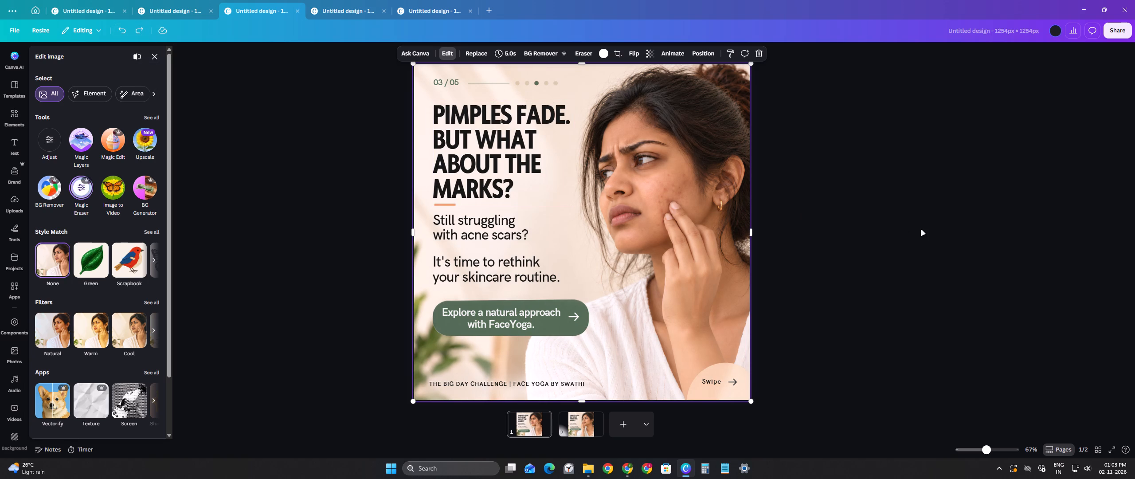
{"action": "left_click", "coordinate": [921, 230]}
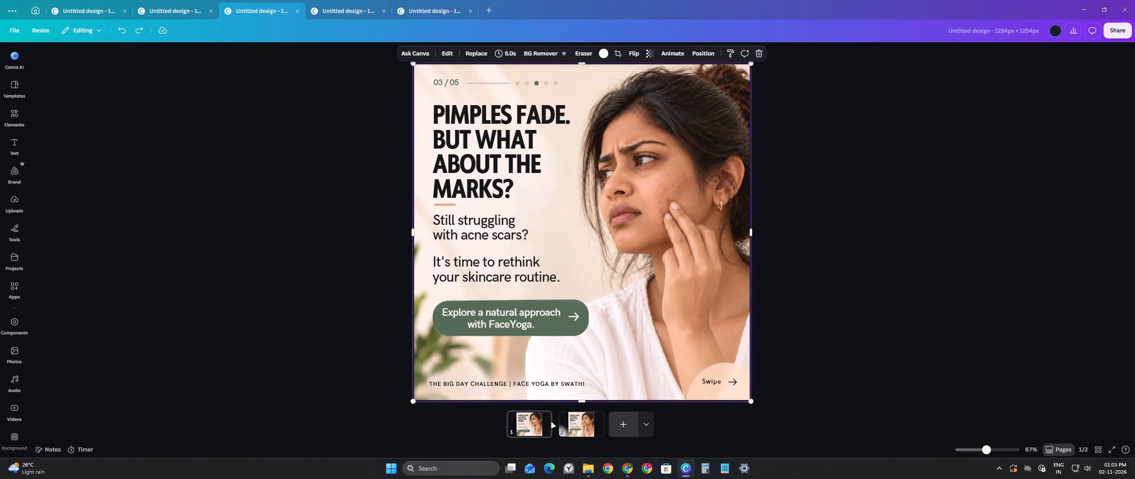
Download only the current page of the "PIMPLES FADE" design as a PNG named "Pg 3" in Downloads.
{"action": "left_click", "coordinate": [545, 416]}
{"action": "left_click", "coordinate": [557, 344]}
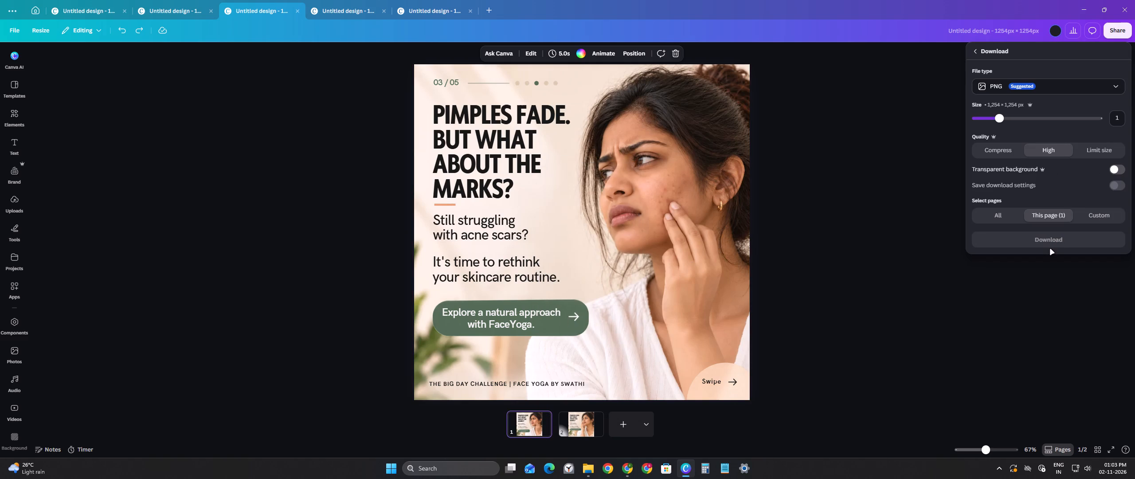
{"action": "left_click", "coordinate": [1050, 243]}
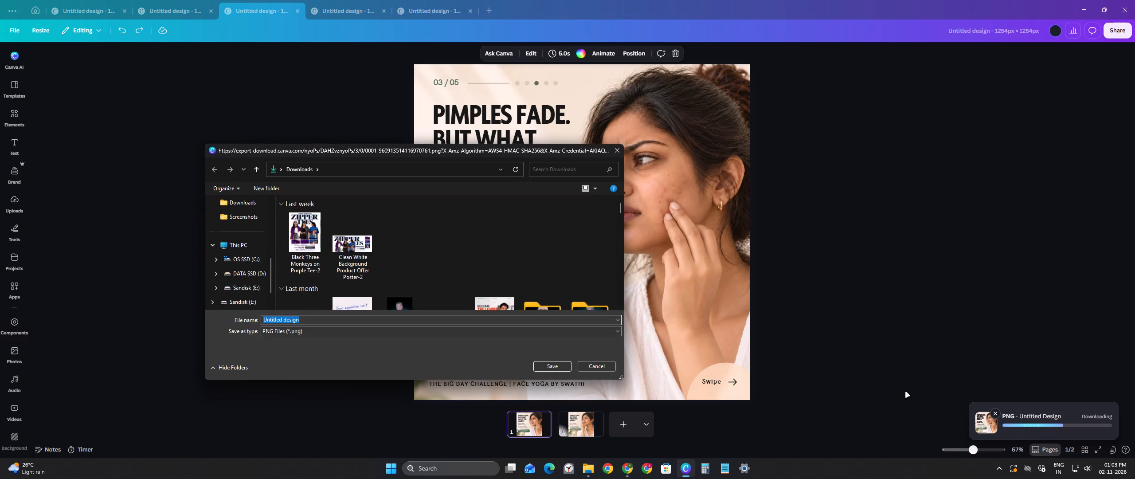
{"action": "type", "text": "Pg"}
{"action": "key", "text": "space"}
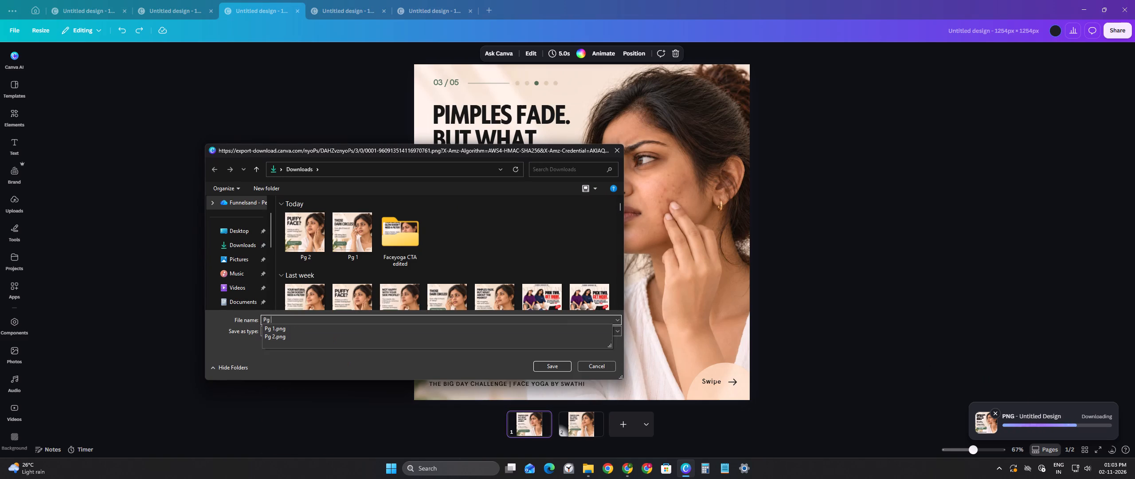
{"action": "key", "text": "3"}
{"action": "key", "text": "Return"}
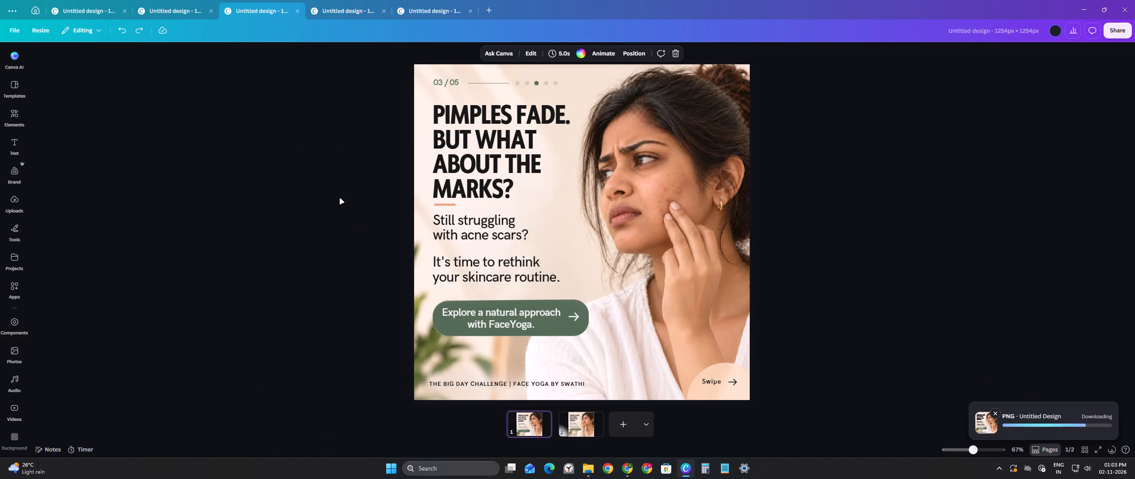
Open the 04/05 "NOT HAPPY WITH YOUR SIDE PROFILE?" design and compare it with the original "Natural Face Yoga Side Profile-3" image in Downloads.
{"action": "left_click", "coordinate": [349, 4]}
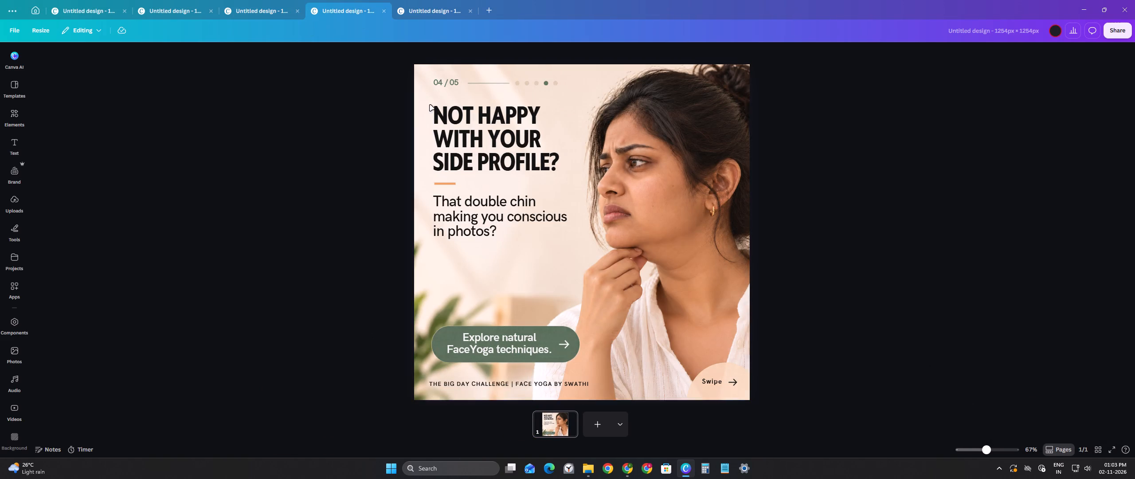
{"action": "key", "text": "alt+Tab"}
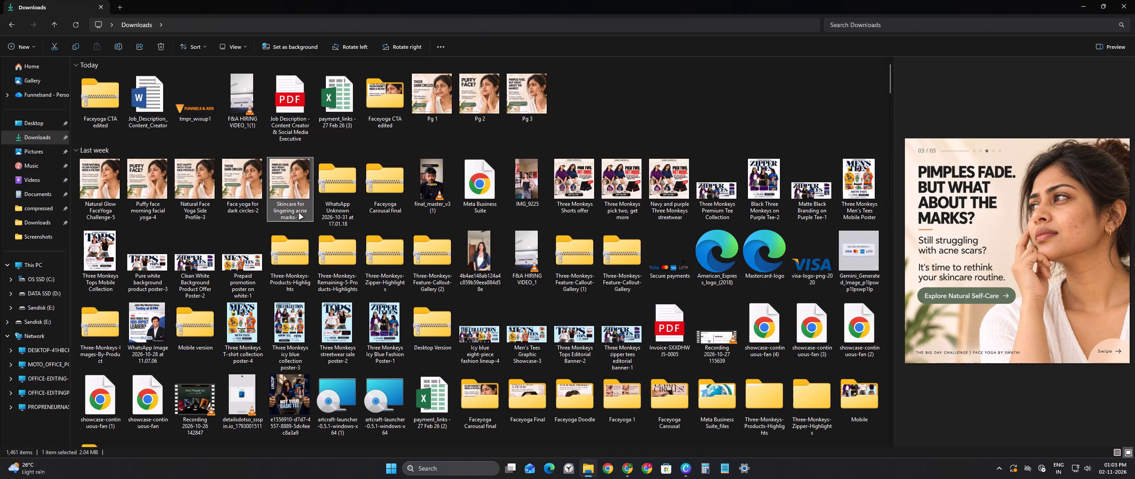
{"action": "key", "text": "alt+Tab"}
{"action": "key", "text": "alt+Tab"}
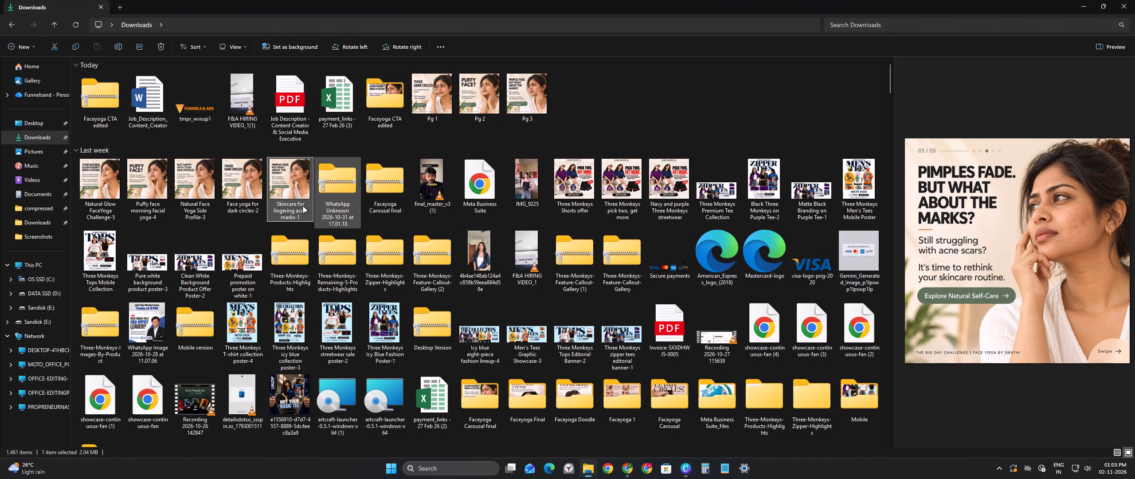
{"action": "left_click", "coordinate": [193, 194]}
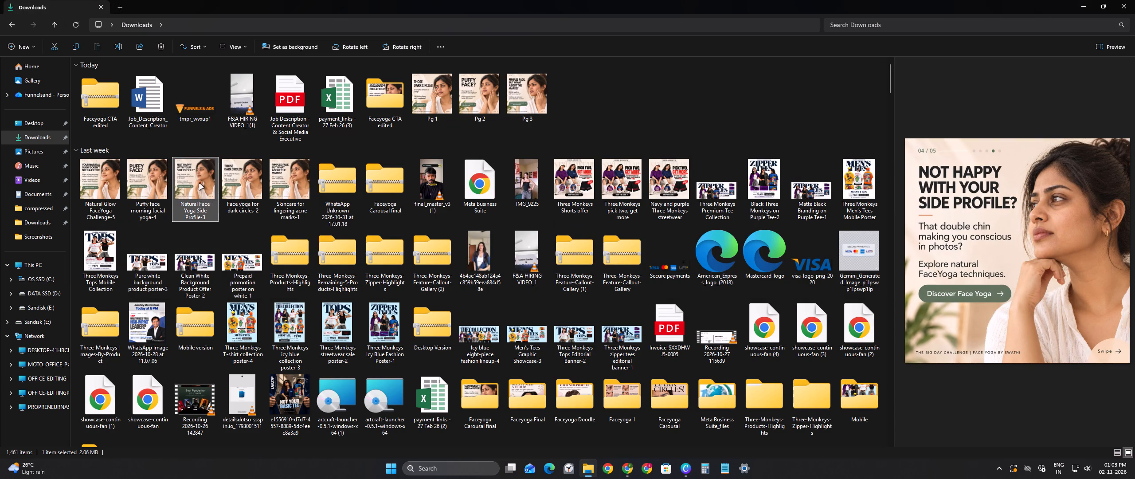
{"action": "left_click", "coordinate": [161, 190]}
{"action": "left_click", "coordinate": [190, 190]}
{"action": "key", "text": "alt+Tab"}
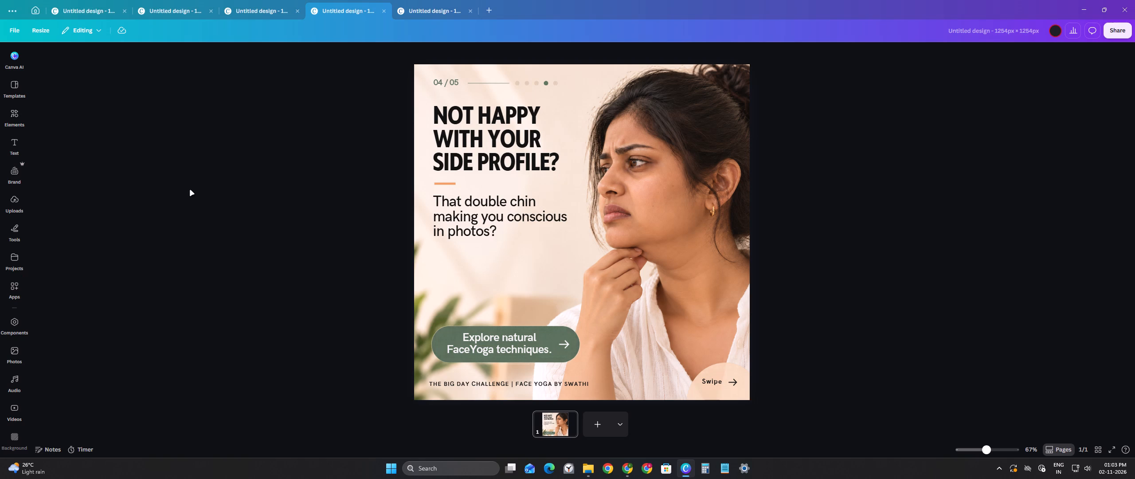
Upscale the photo of the woman on the "NOT HAPPY WITH YOUR SIDE PROFILE?" slide with the Upscale image-editing tool.
{"action": "left_click", "coordinate": [651, 193]}
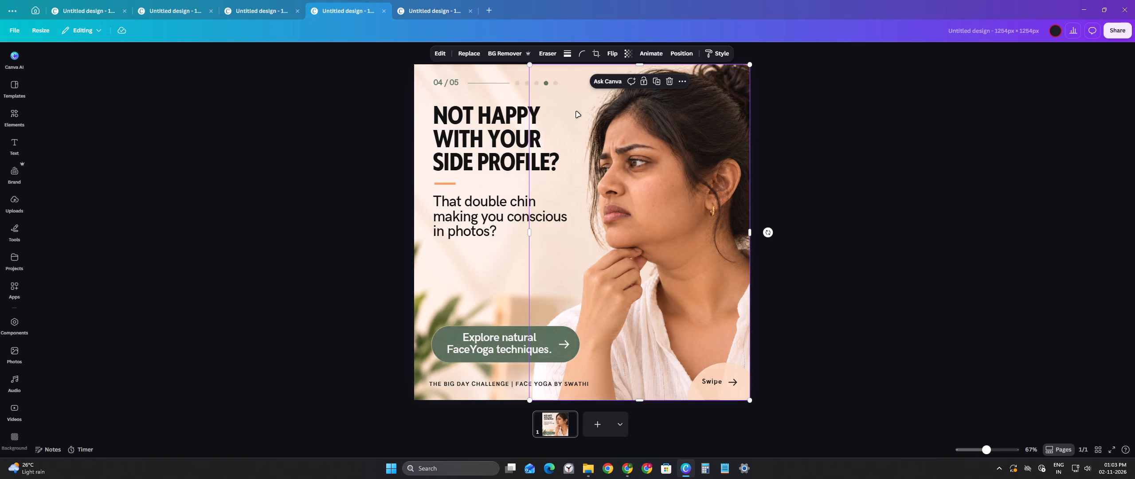
{"action": "left_click", "coordinate": [432, 54]}
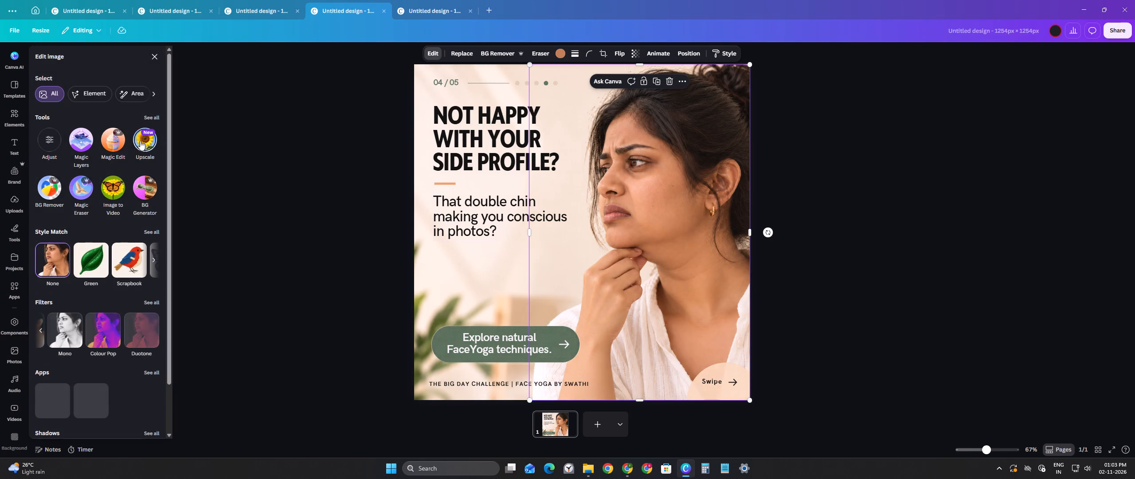
{"action": "left_click", "coordinate": [140, 141]}
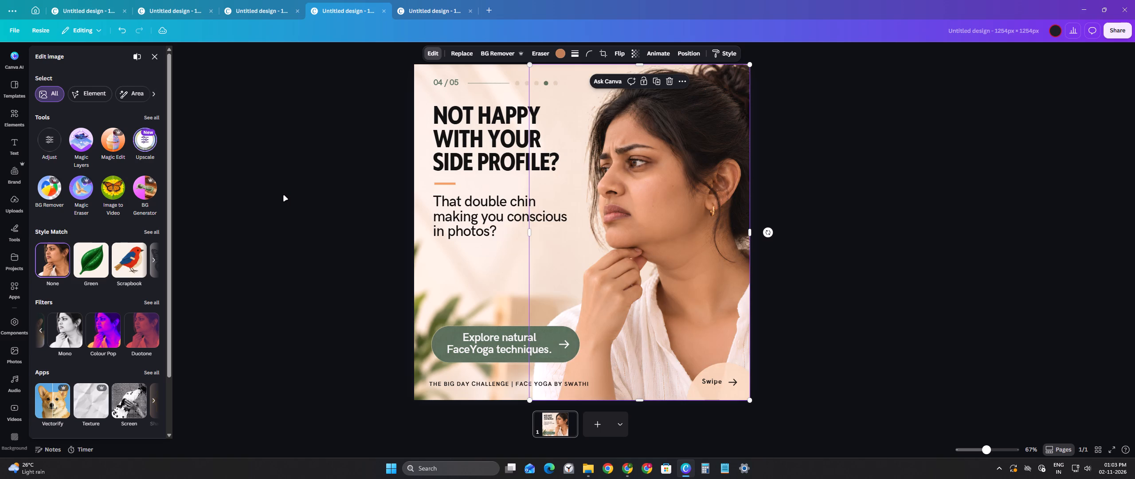
{"action": "left_click", "coordinate": [1000, 239]}
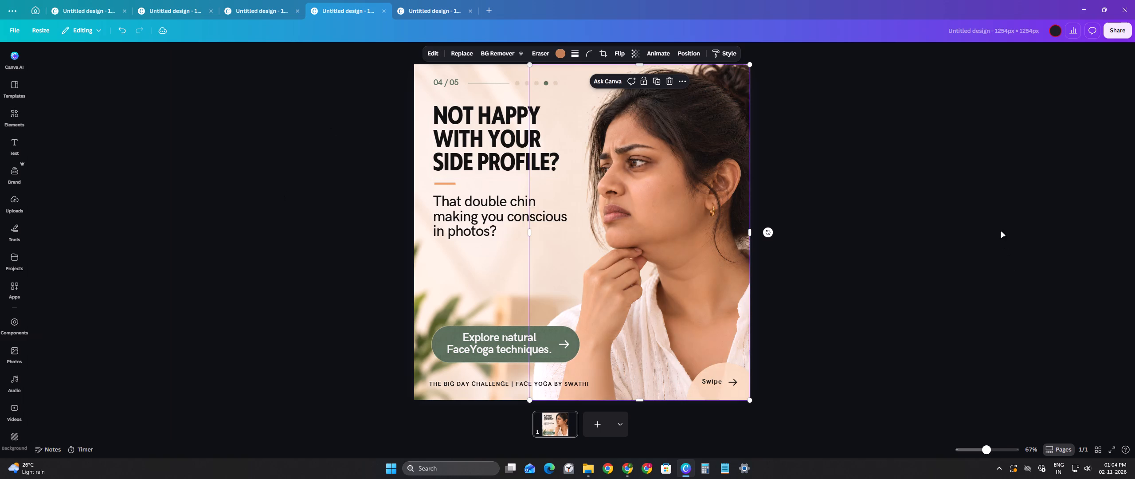
{"action": "left_click", "coordinate": [857, 201]}
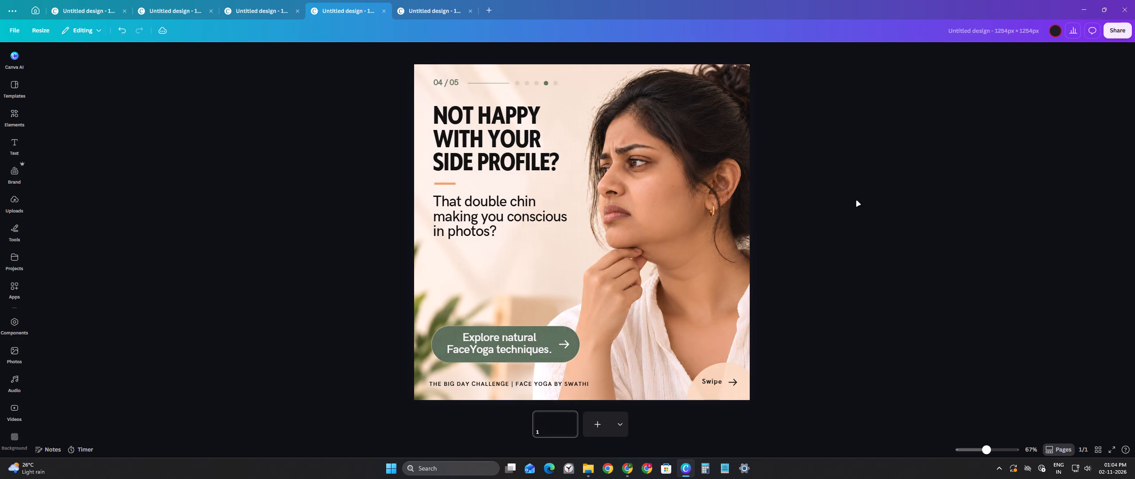
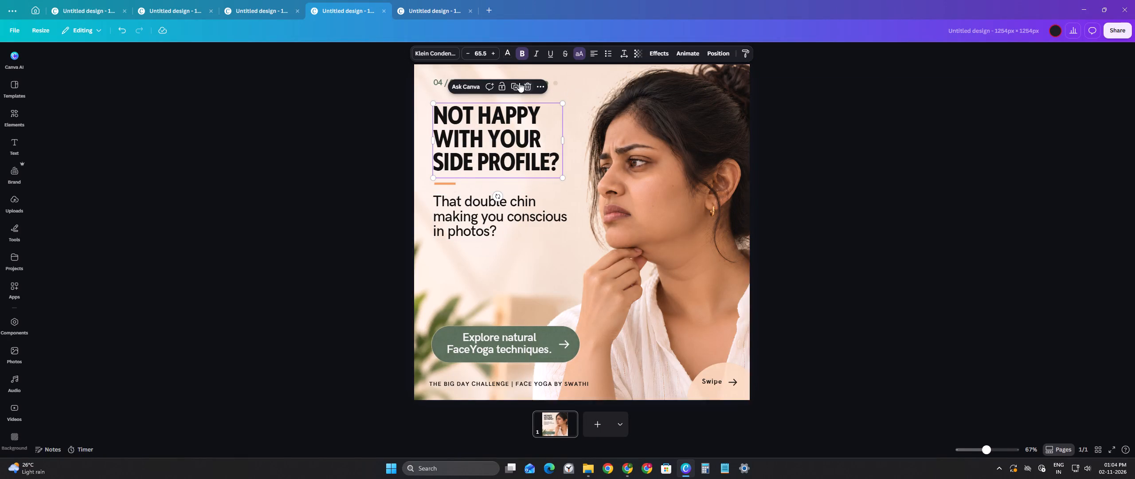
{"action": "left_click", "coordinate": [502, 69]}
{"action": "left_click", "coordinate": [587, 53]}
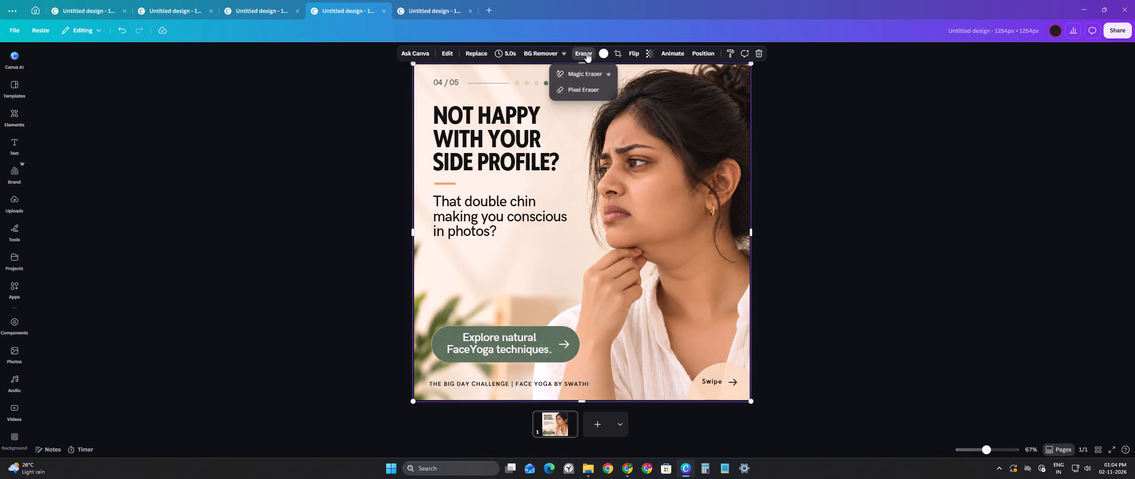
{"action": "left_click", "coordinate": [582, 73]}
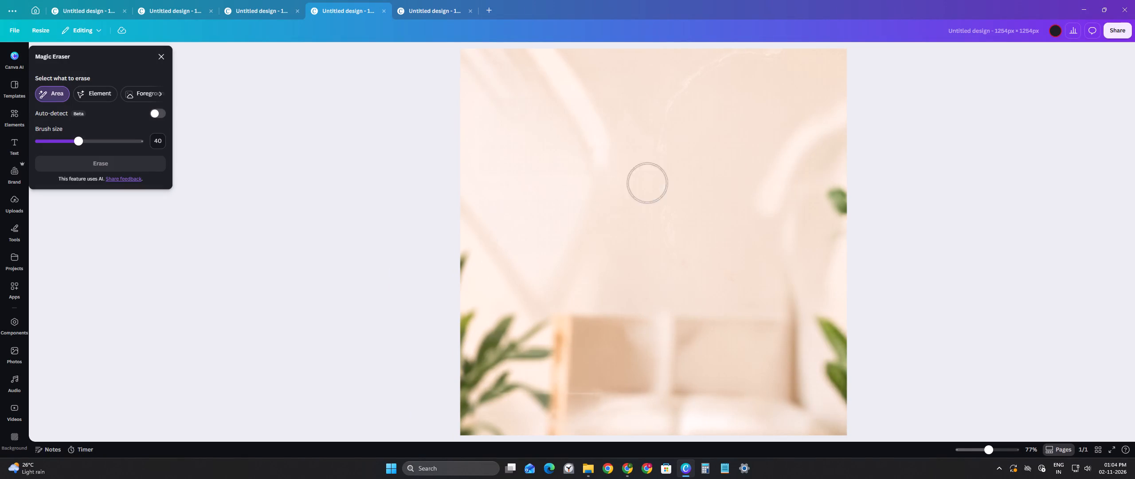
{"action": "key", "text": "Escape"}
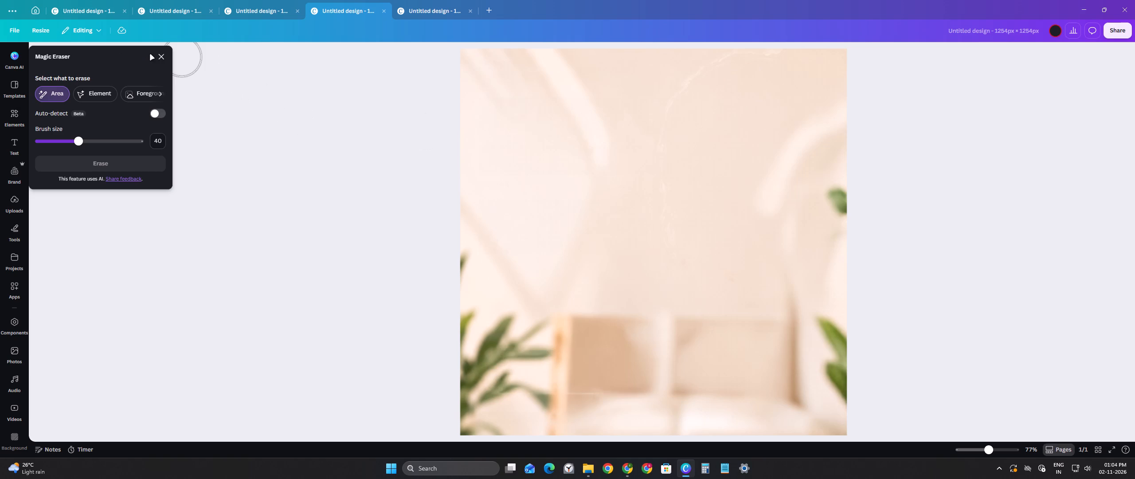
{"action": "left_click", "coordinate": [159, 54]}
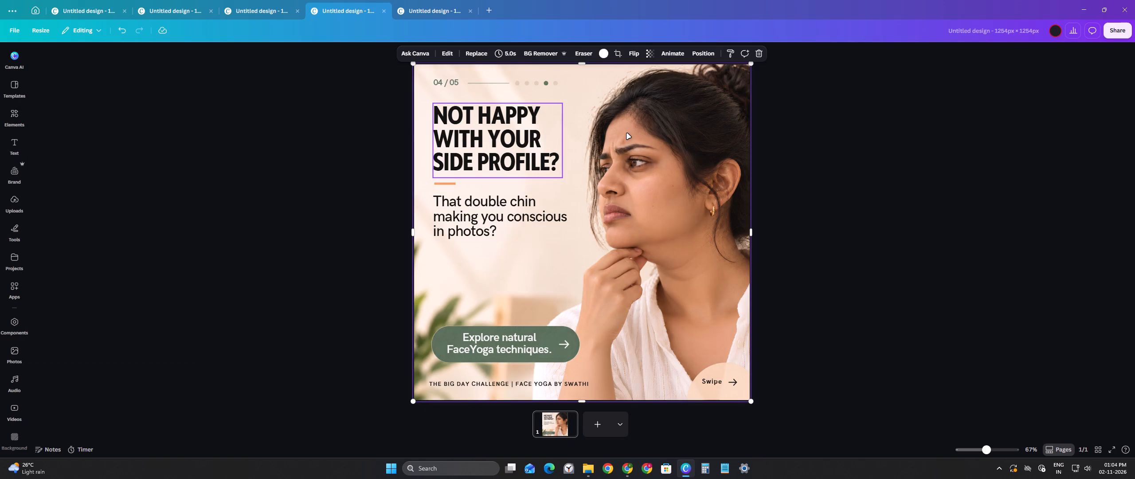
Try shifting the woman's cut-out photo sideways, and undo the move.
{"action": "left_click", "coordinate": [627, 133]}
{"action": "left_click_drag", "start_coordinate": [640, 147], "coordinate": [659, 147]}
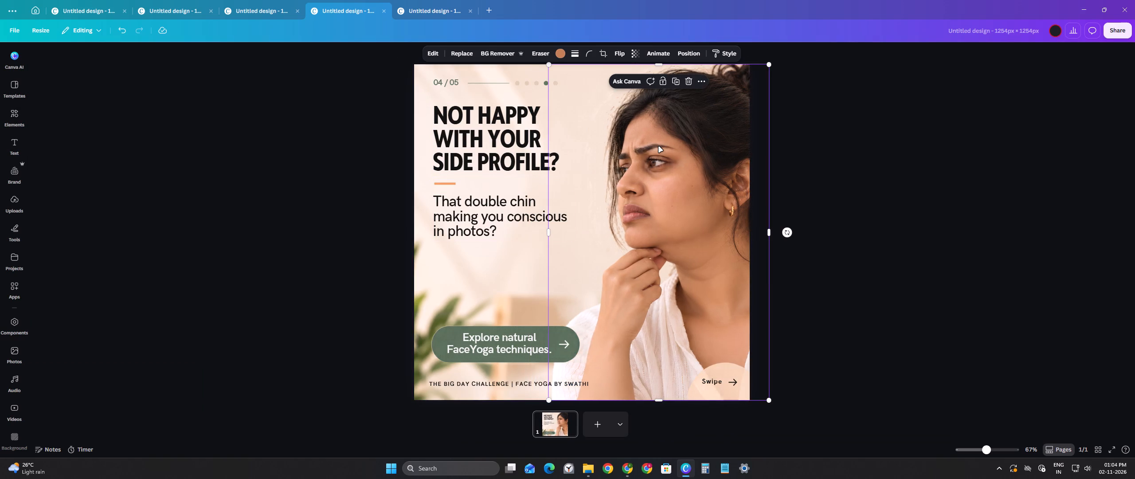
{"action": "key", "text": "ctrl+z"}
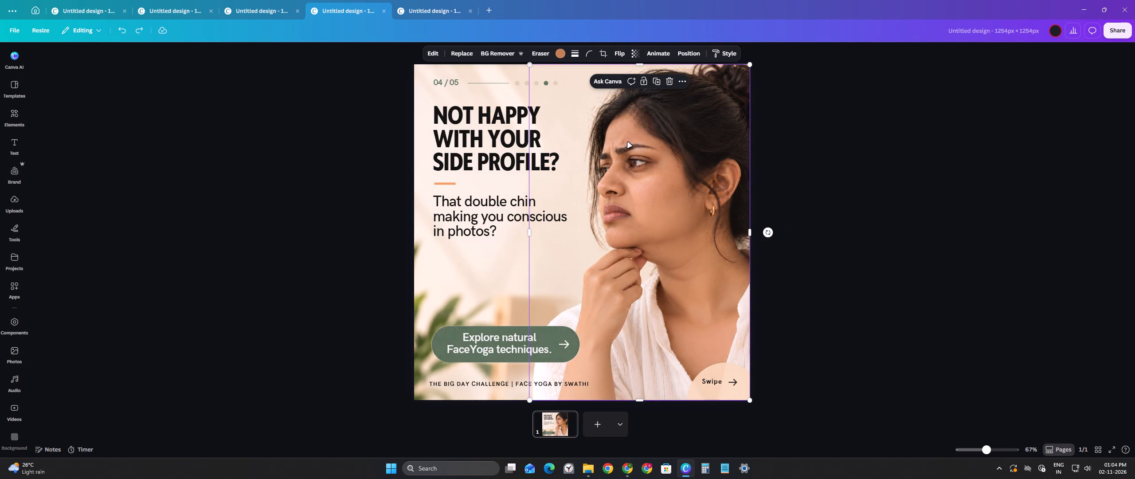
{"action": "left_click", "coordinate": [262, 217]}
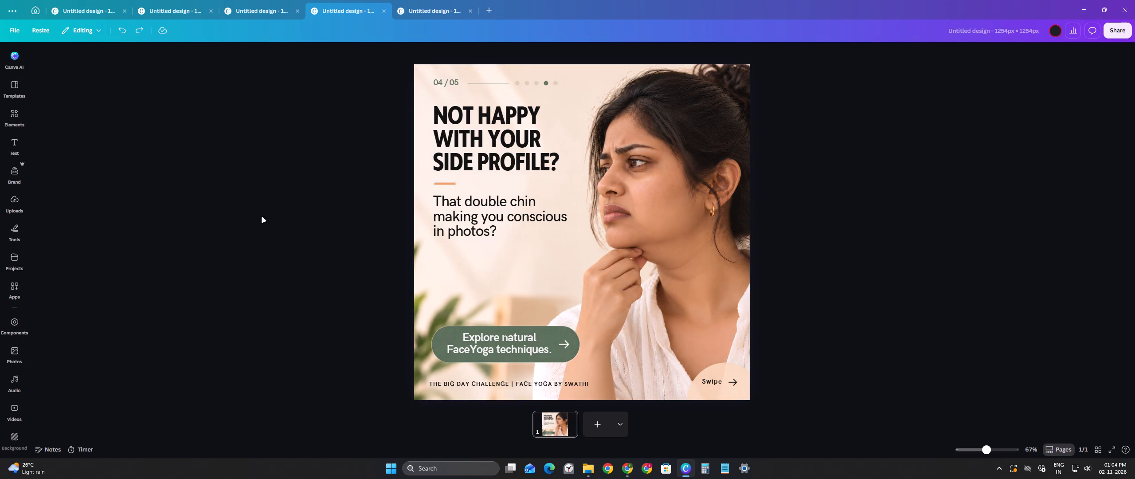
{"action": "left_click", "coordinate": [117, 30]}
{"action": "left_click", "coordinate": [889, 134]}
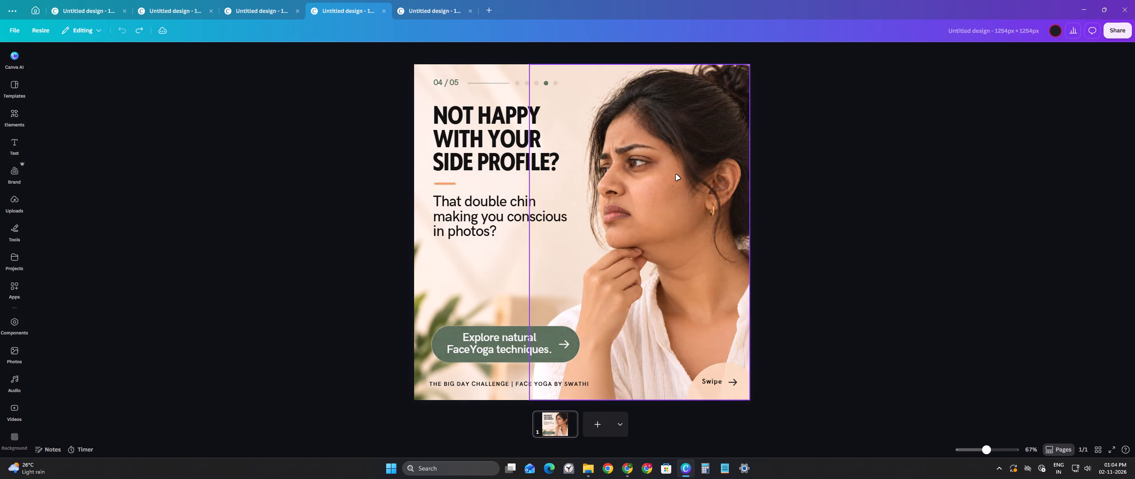
Using Magic Eraser at brush size 8 on the woman's cut-out, mark the background strip beside her face and front hair.
{"action": "left_click", "coordinate": [676, 175]}
{"action": "left_click", "coordinate": [541, 51]}
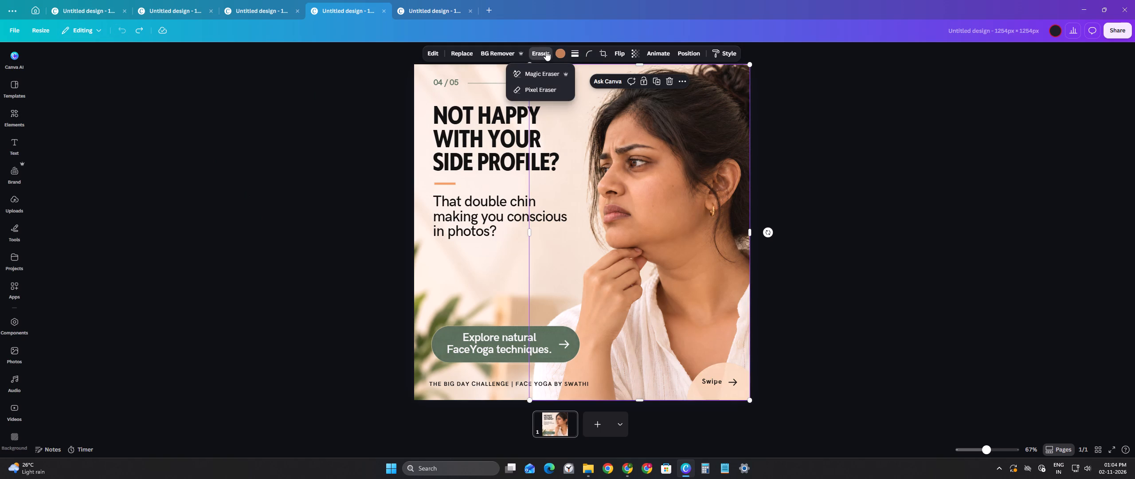
{"action": "left_click", "coordinate": [542, 68]}
{"action": "scroll", "coordinate": [567, 134], "scroll_direction": "up", "scroll_amount": 7}
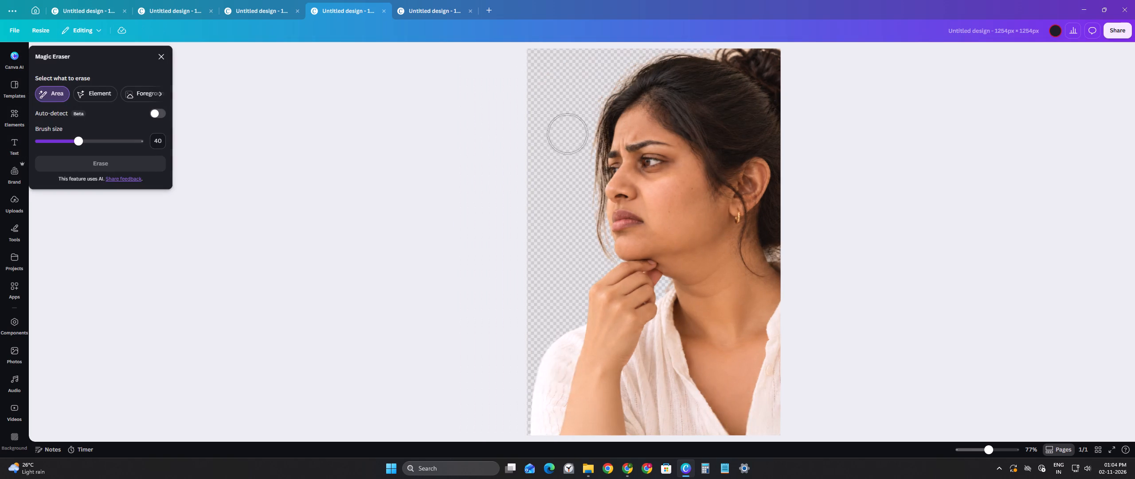
{"action": "left_click_drag", "start_coordinate": [994, 453], "coordinate": [1003, 449]}
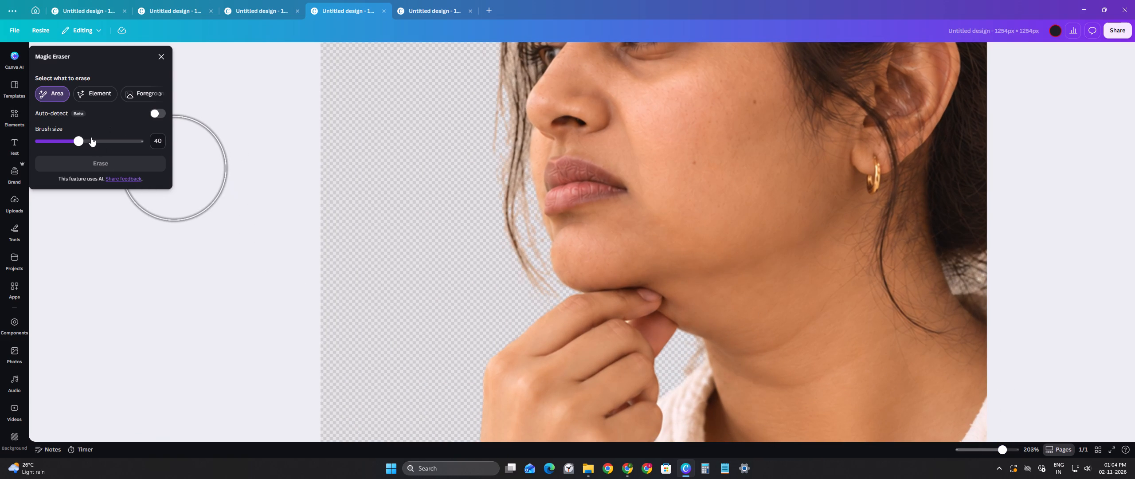
{"action": "left_click_drag", "start_coordinate": [78, 141], "coordinate": [46, 145]}
{"action": "left_click_drag", "start_coordinate": [481, 160], "coordinate": [493, 99]}
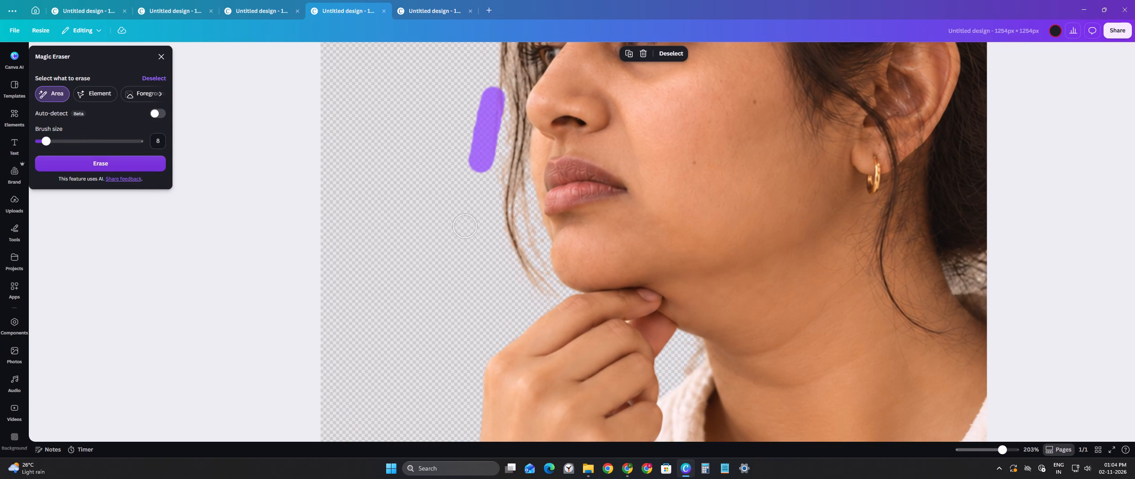
{"action": "scroll", "coordinate": [466, 239], "scroll_direction": "up", "scroll_amount": 3}
{"action": "left_click_drag", "start_coordinate": [483, 220], "coordinate": [486, 162]}
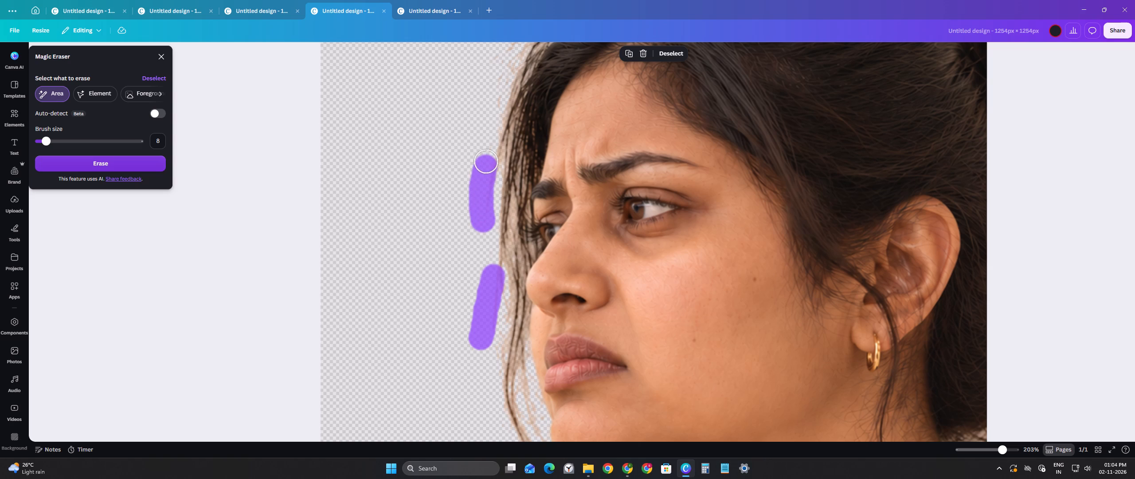
{"action": "scroll", "coordinate": [486, 162], "scroll_direction": "up", "scroll_amount": 2}
{"action": "left_click_drag", "start_coordinate": [489, 236], "coordinate": [508, 165]}
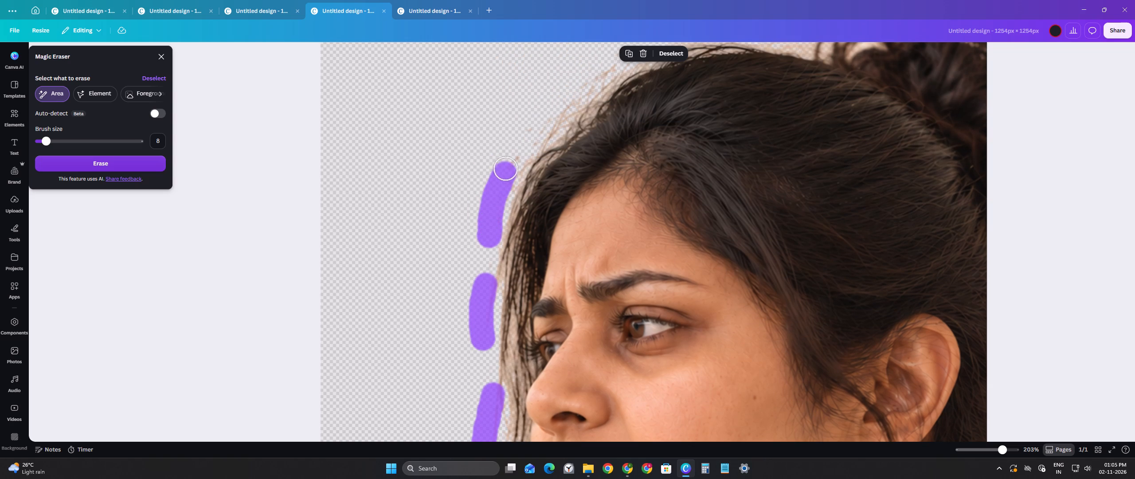
{"action": "left_click_drag", "start_coordinate": [508, 165], "coordinate": [509, 162]}
Continue the Magic Eraser marking along the stray fringe from her front hairline up towards the crown.
{"action": "scroll", "coordinate": [576, 198], "scroll_direction": "up", "scroll_amount": 2}
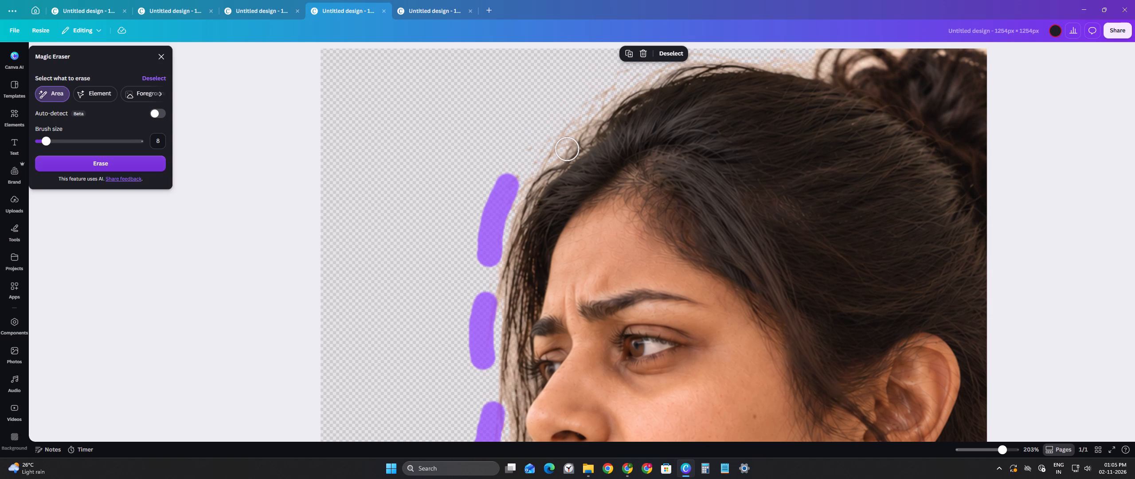
{"action": "left_click", "coordinate": [521, 170]}
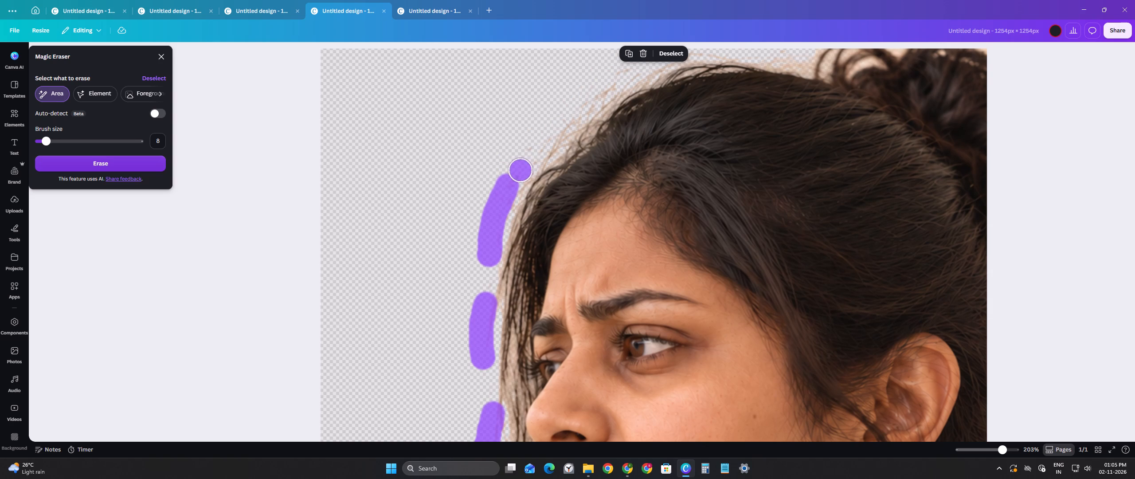
{"action": "left_click", "coordinate": [531, 156]}
{"action": "left_click", "coordinate": [544, 145]}
{"action": "left_click", "coordinate": [557, 134]}
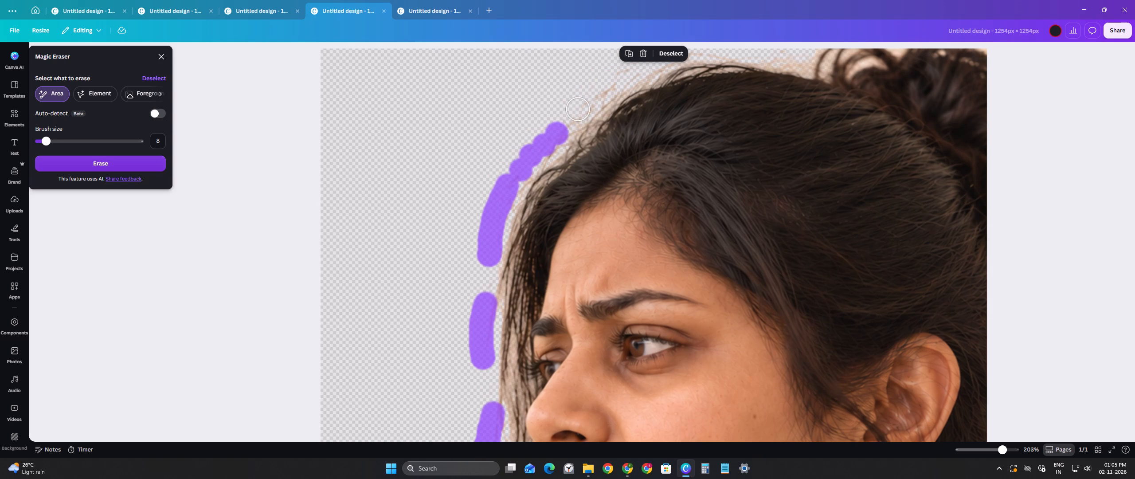
{"action": "left_click", "coordinate": [564, 117]}
{"action": "left_click", "coordinate": [584, 108]}
{"action": "left_click", "coordinate": [605, 90]}
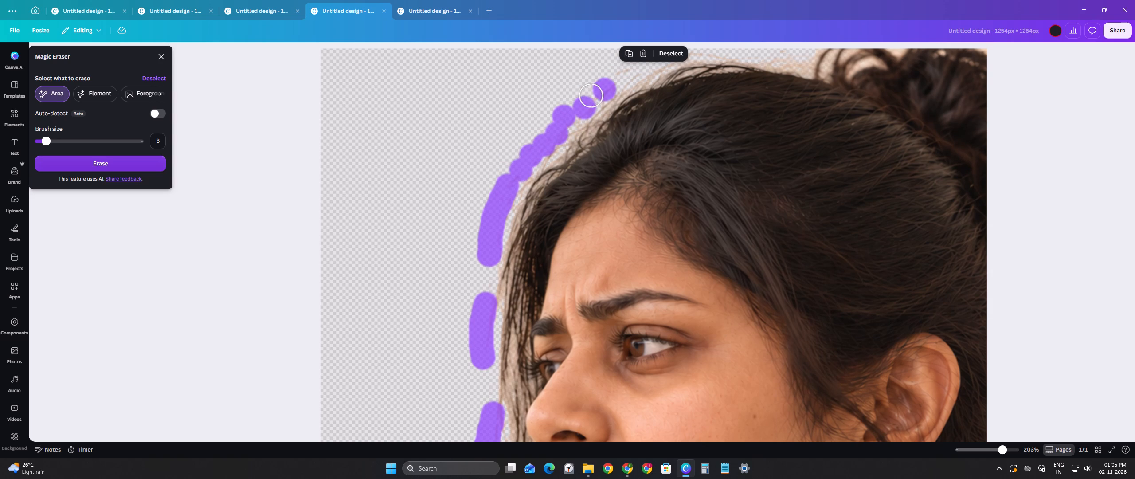
{"action": "left_click", "coordinate": [591, 97]}
{"action": "scroll", "coordinate": [593, 153], "scroll_direction": "up", "scroll_amount": 4}
{"action": "left_click_drag", "start_coordinate": [625, 65], "coordinate": [607, 77]}
{"action": "left_click", "coordinate": [643, 70]}
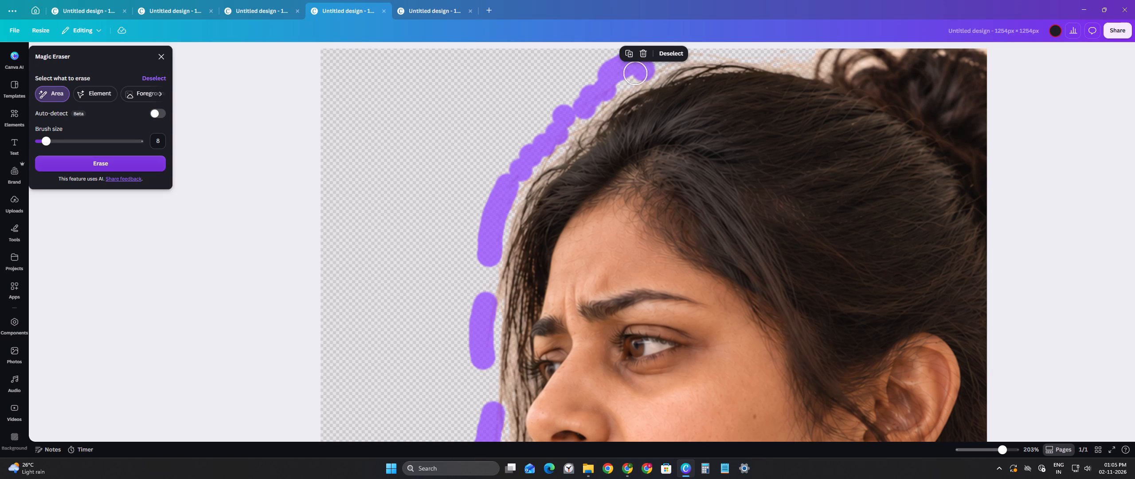
{"action": "left_click", "coordinate": [635, 74]}
{"action": "left_click", "coordinate": [620, 77]}
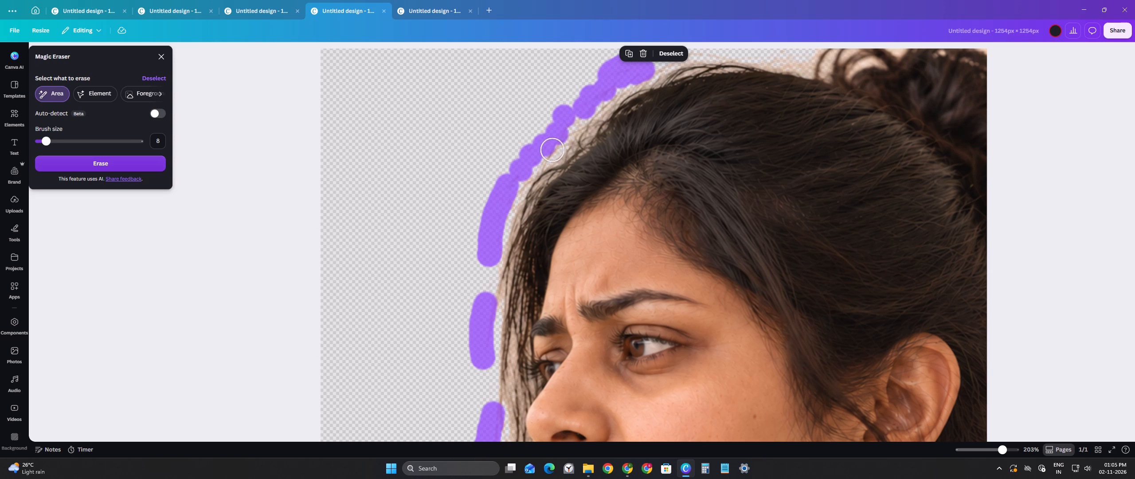
{"action": "left_click", "coordinate": [536, 160]}
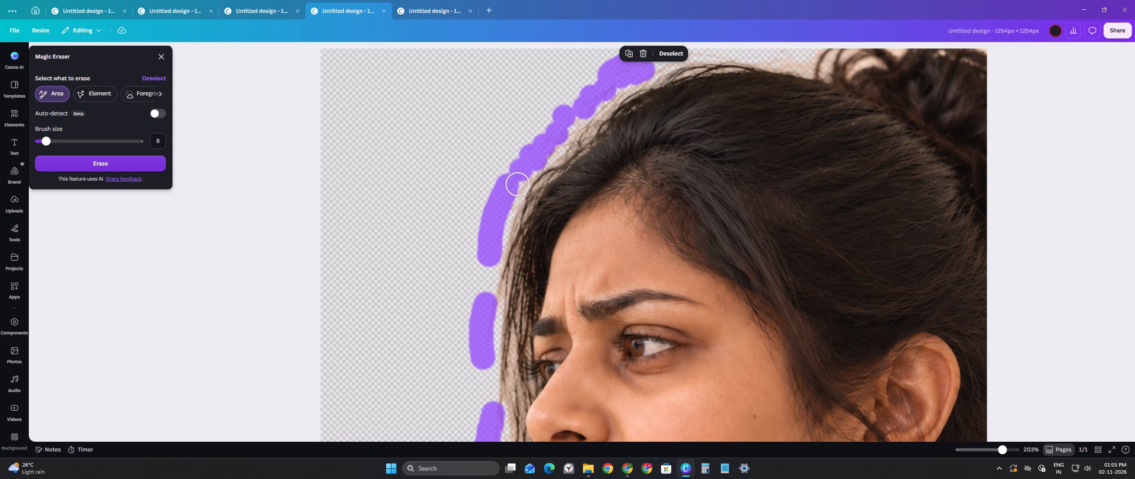
{"action": "left_click", "coordinate": [518, 185]}
Extend the marking along the top edge above her hair, erase the marked areas and return to the slide.
{"action": "scroll", "coordinate": [723, 113], "scroll_direction": "up", "scroll_amount": 5}
{"action": "left_click_drag", "start_coordinate": [656, 63], "coordinate": [685, 53]}
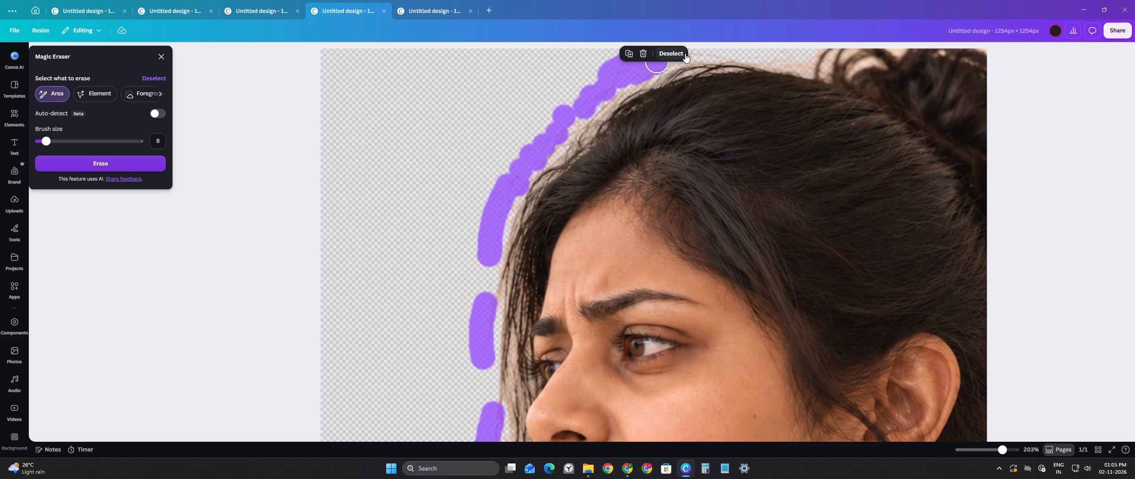
{"action": "left_click_drag", "start_coordinate": [685, 53], "coordinate": [753, 48]}
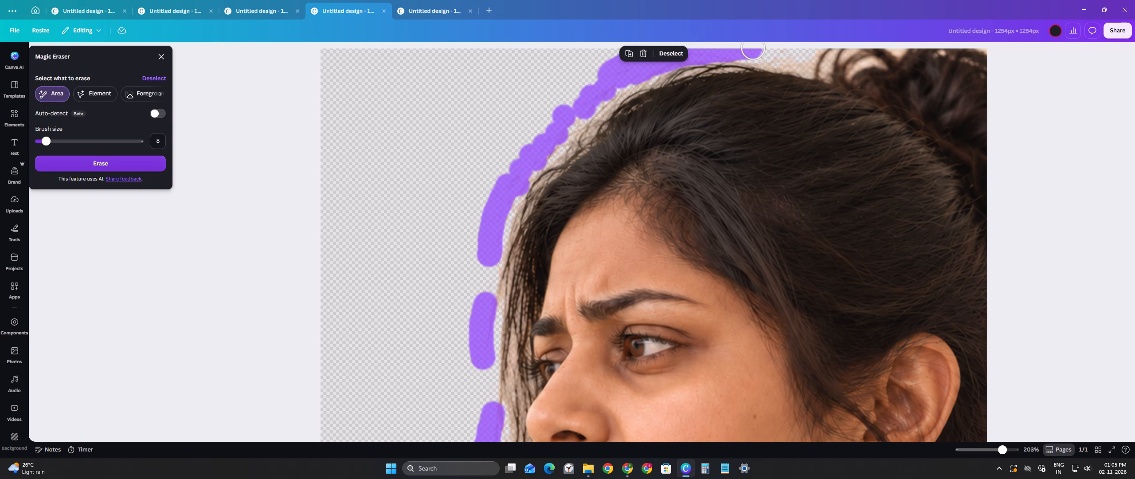
{"action": "left_click_drag", "start_coordinate": [753, 48], "coordinate": [788, 57]}
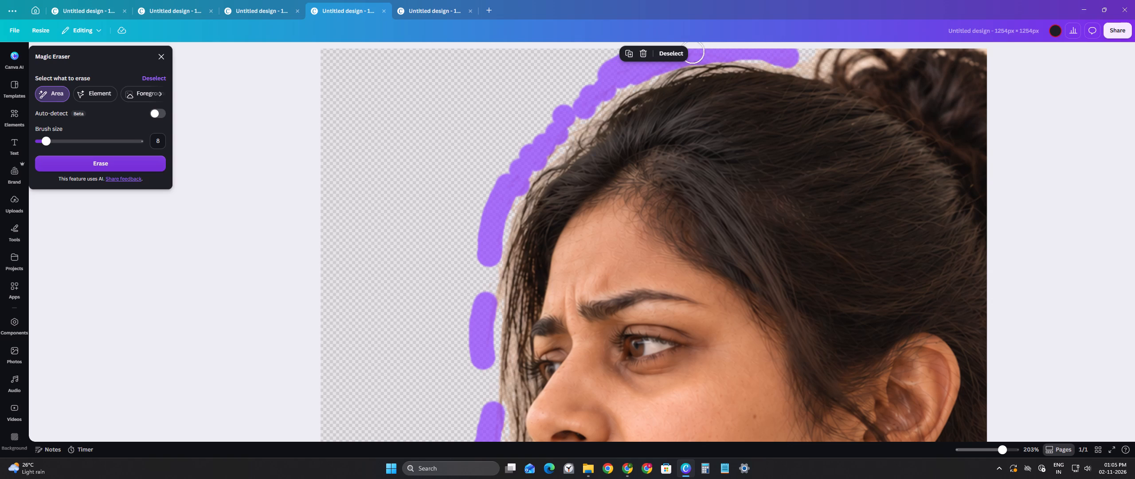
{"action": "left_click", "coordinate": [641, 51]}
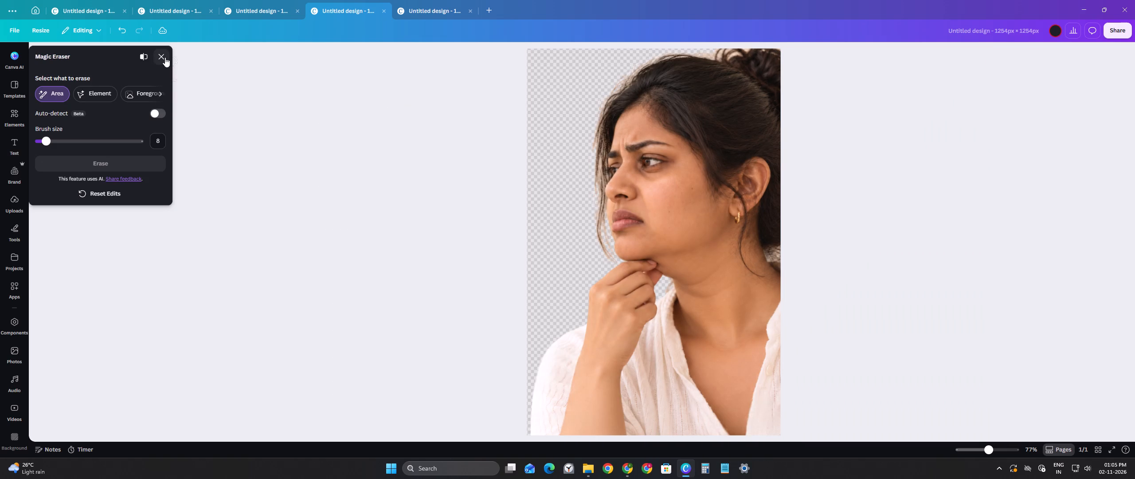
{"action": "left_click", "coordinate": [165, 57]}
{"action": "left_click", "coordinate": [327, 185]}
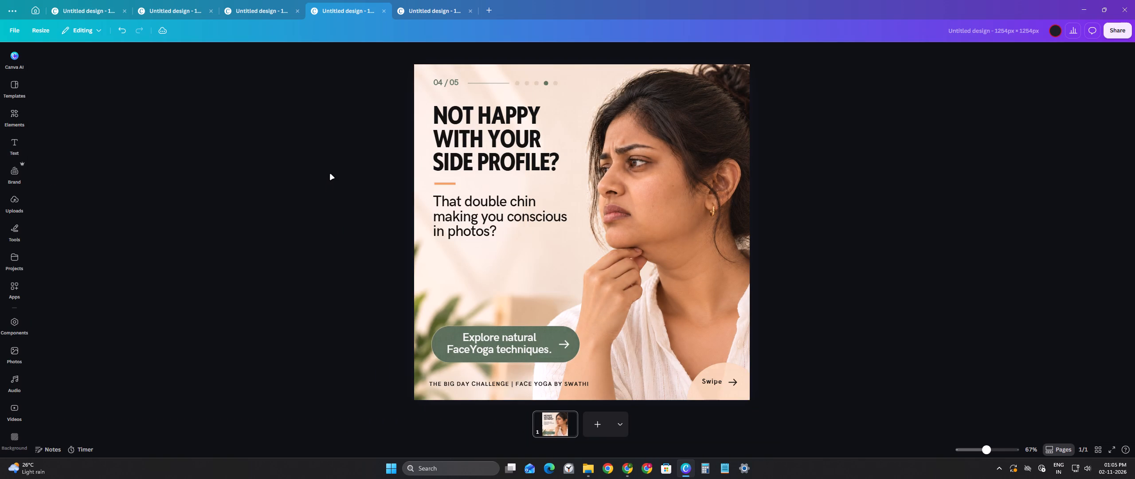
Nudge the orange divider line and the "That double chin making you conscious in photos?" text down together.
{"action": "left_click", "coordinate": [480, 136]}
{"action": "left_click", "coordinate": [447, 184]}
{"action": "left_click", "coordinate": [469, 220], "text": "shift"}
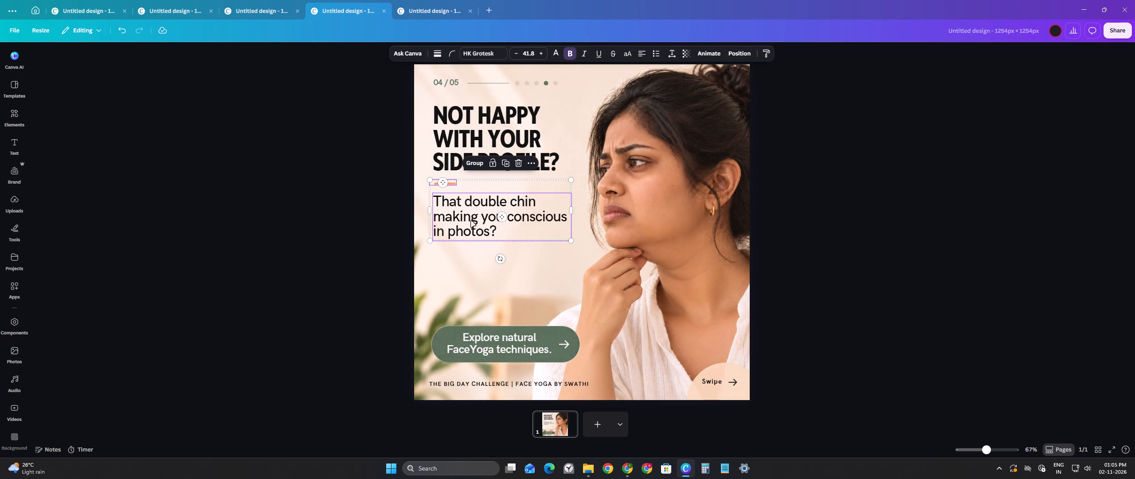
{"action": "key", "text": "Down"}
{"action": "key", "text": "Down"}
{"action": "key", "text": "Down"}
{"action": "key", "text": "Down"}
{"action": "key", "text": "Down"}
{"action": "key", "text": "Down"}
{"action": "key", "text": "Down"}
{"action": "key", "text": "Down"}
{"action": "key", "text": "Down"}
{"action": "key", "text": "Down"}
{"action": "key", "text": "Down"}
{"action": "key", "text": "Down"}
{"action": "key", "text": "Down"}
{"action": "key", "text": "Down"}
{"action": "key", "text": "Down"}
{"action": "key", "text": "Down"}
{"action": "key", "text": "Down"}
{"action": "key", "text": "Down"}
{"action": "key", "text": "Down"}
{"action": "key", "text": "Down"}
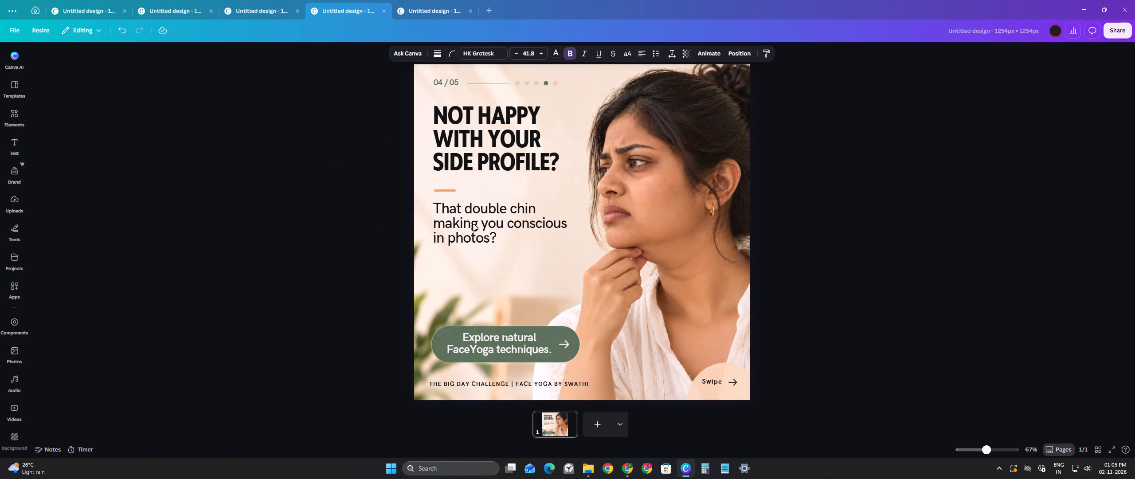
Enlarge the "NOT HAPPY WITH YOUR SIDE PROFILE?" heading to font size 78.2.
{"action": "left_click", "coordinate": [460, 134]}
{"action": "left_click_drag", "start_coordinate": [563, 176], "coordinate": [574, 181]}
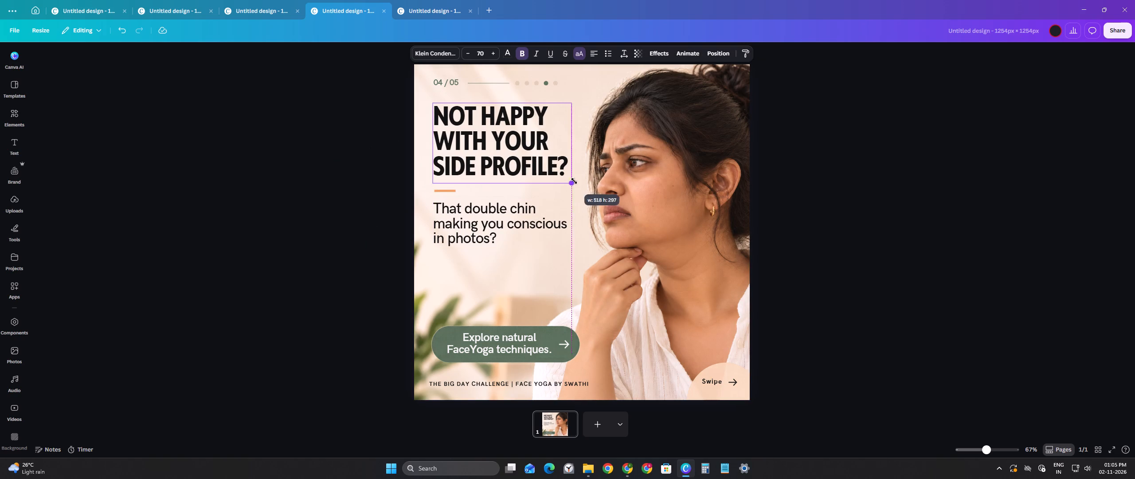
{"action": "left_click_drag", "start_coordinate": [574, 181], "coordinate": [588, 188]}
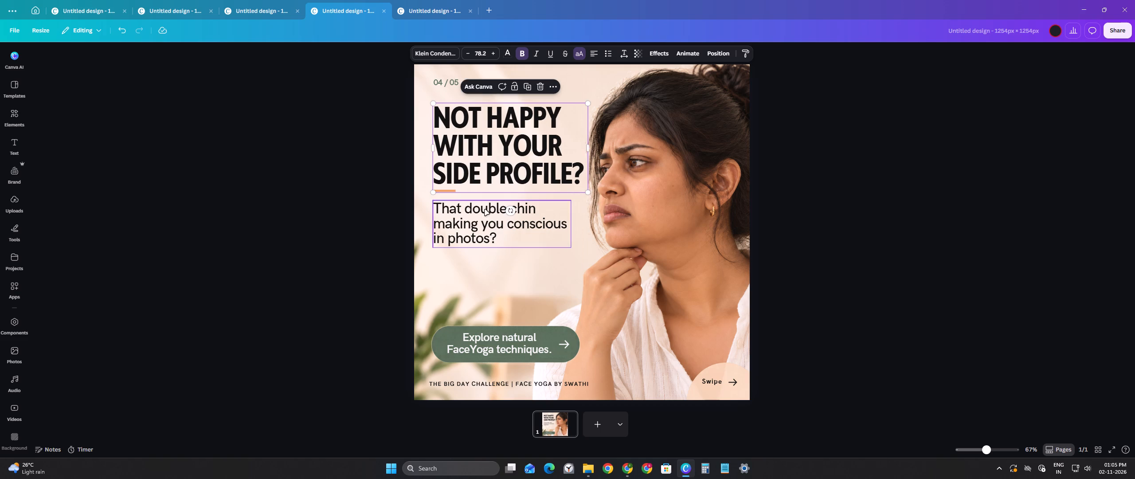
{"action": "left_click", "coordinate": [380, 268]}
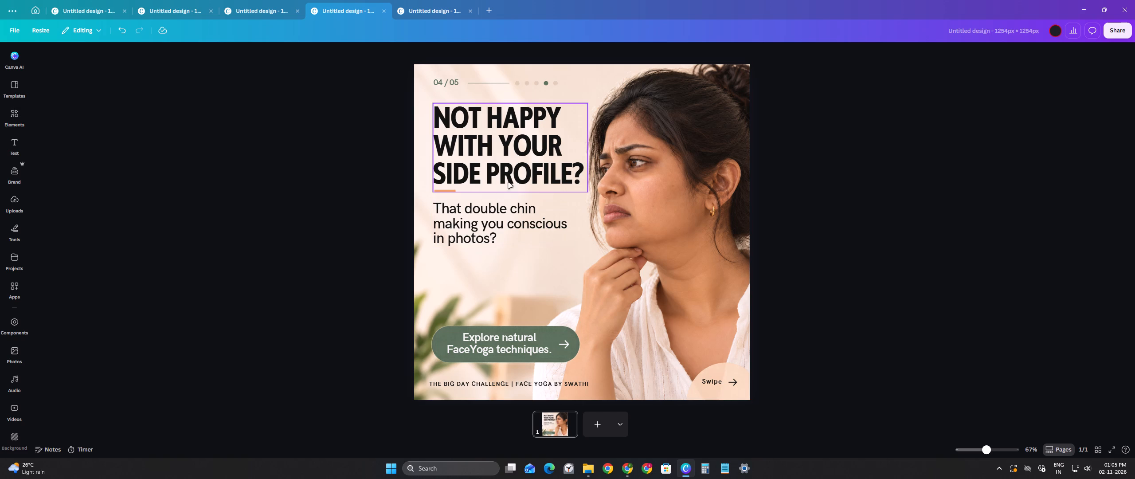
Move the "That double chin making you conscious in photos?" text down, widening the gap below the orange divider line.
{"action": "left_click_drag", "start_coordinate": [508, 205], "coordinate": [510, 221]}
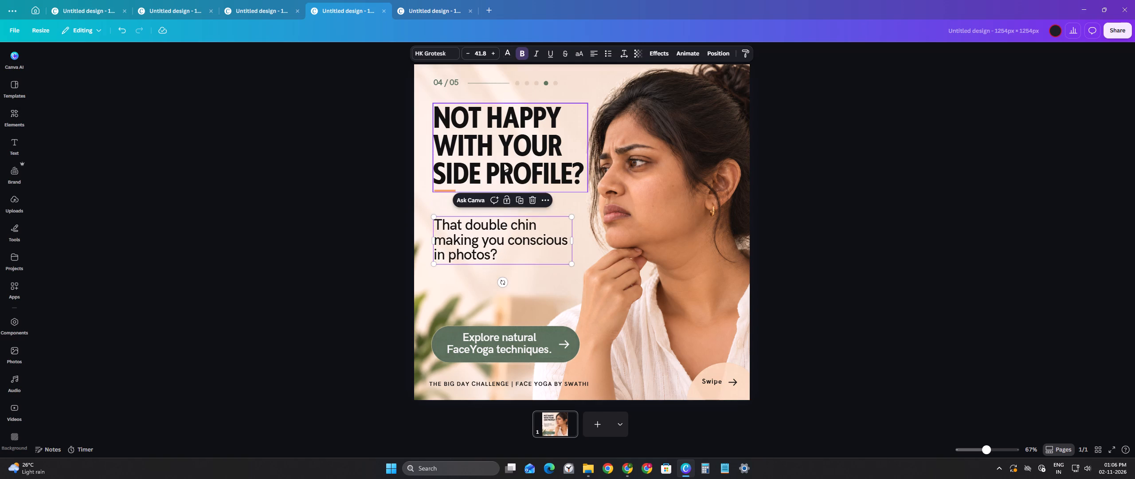
{"action": "left_click", "coordinate": [505, 159]}
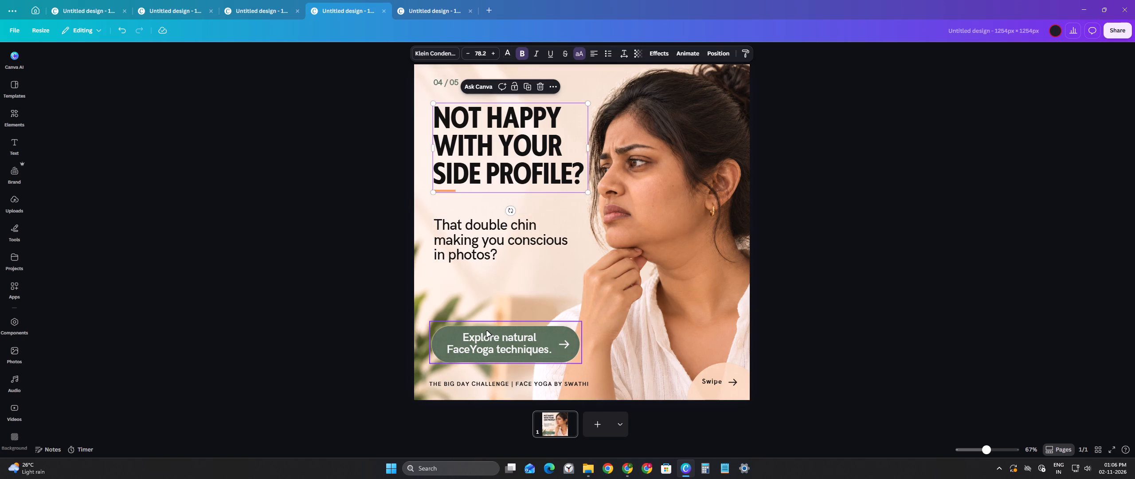
Shift the green "Explore natural FaceYoga techniques." button up together with its text and arrow, closer to the paragraph above.
{"action": "left_click", "coordinate": [487, 326]}
{"action": "left_click", "coordinate": [473, 343], "text": "shift"}
{"action": "left_click", "coordinate": [569, 345], "text": "shift"}
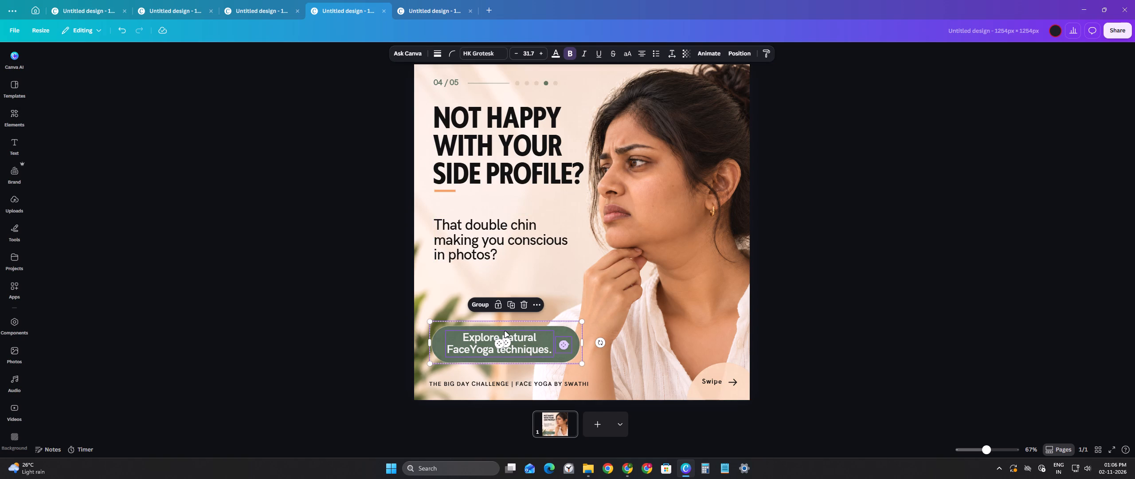
{"action": "key", "text": "Up"}
{"action": "key", "text": "Up"}
{"action": "key", "text": "Up"}
{"action": "key", "text": "Up"}
{"action": "key", "text": "Up"}
{"action": "key", "text": "Up"}
{"action": "key", "text": "Up"}
{"action": "key", "text": "Up"}
{"action": "key", "text": "Up"}
{"action": "key", "text": "Up"}
{"action": "key", "text": "Up"}
{"action": "key", "text": "Up"}
{"action": "key", "text": "Up"}
{"action": "key", "text": "Up"}
{"action": "key", "text": "Up"}
{"action": "key", "text": "Up"}
{"action": "key", "text": "Up"}
{"action": "key", "text": "Up"}
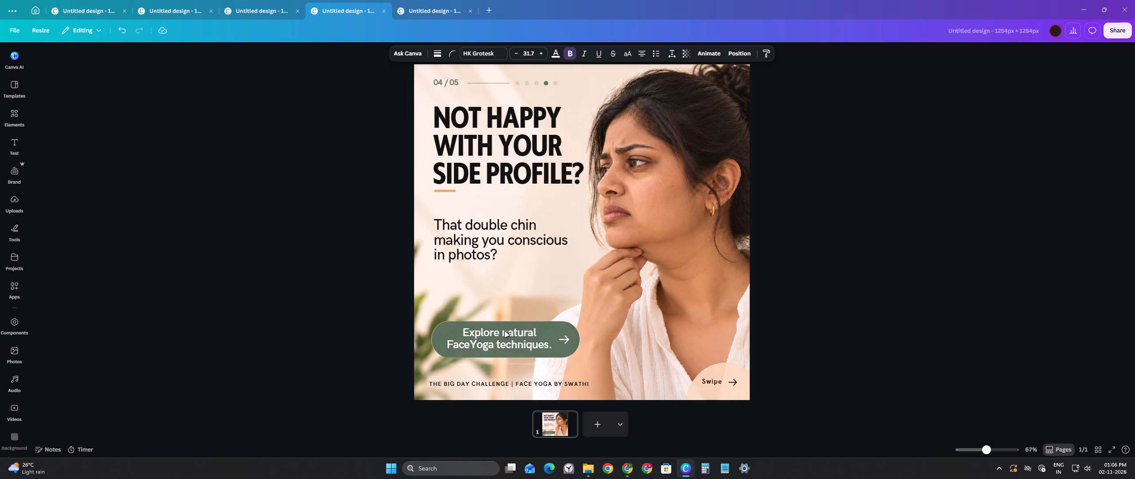
{"action": "key", "text": "Up"}
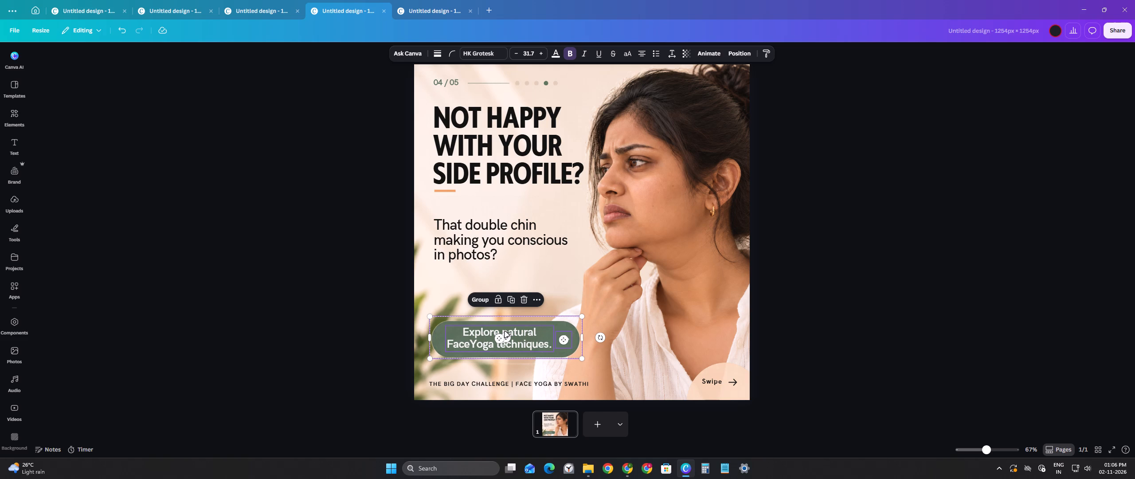
{"action": "key", "text": "Up"}
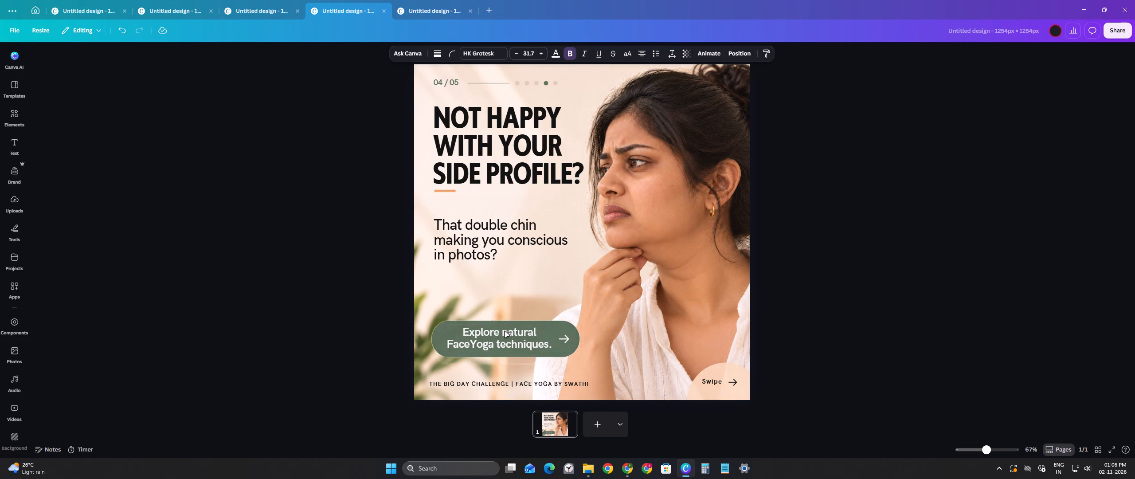
{"action": "key", "text": "Up"}
{"action": "key", "text": "Up"}
{"action": "key", "text": "Up"}
{"action": "key", "text": "Up"}
{"action": "key", "text": "Up"}
{"action": "key", "text": "Up"}
{"action": "key", "text": "Up"}
{"action": "key", "text": "Up"}
{"action": "key", "text": "Up"}
{"action": "key", "text": "Up"}
{"action": "key", "text": "Up"}
{"action": "key", "text": "Up"}
{"action": "key", "text": "Up"}
{"action": "key", "text": "Up"}
{"action": "key", "text": "Up"}
{"action": "key", "text": "Up"}
{"action": "key", "text": "Up"}
{"action": "key", "text": "Up"}
{"action": "key", "text": "Up"}
{"action": "key", "text": "Up"}
{"action": "key", "text": "Up"}
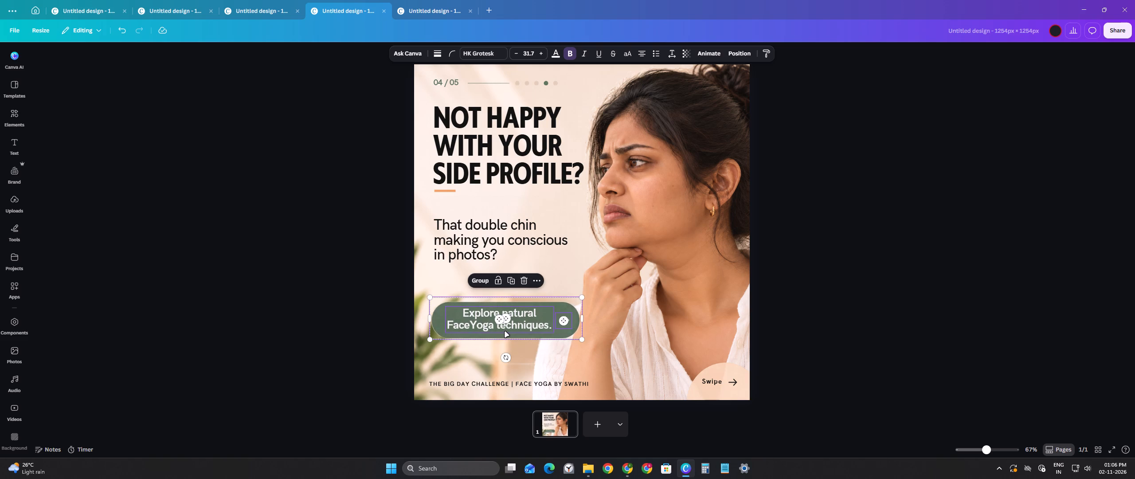
{"action": "left_click", "coordinate": [290, 225]}
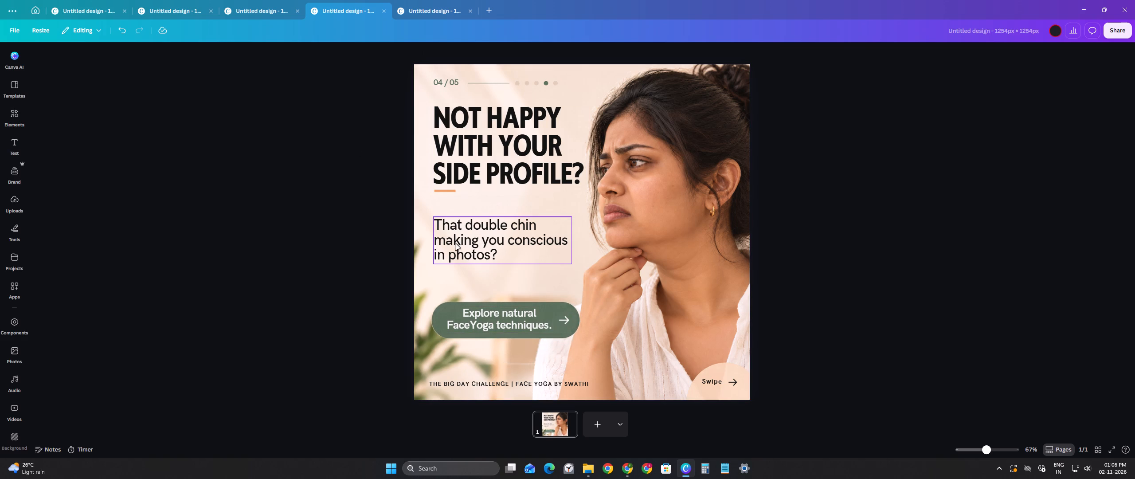
Enlarge the "That double chin making you conscious in photos?" text to font size 43.5.
{"action": "left_click", "coordinate": [551, 248]}
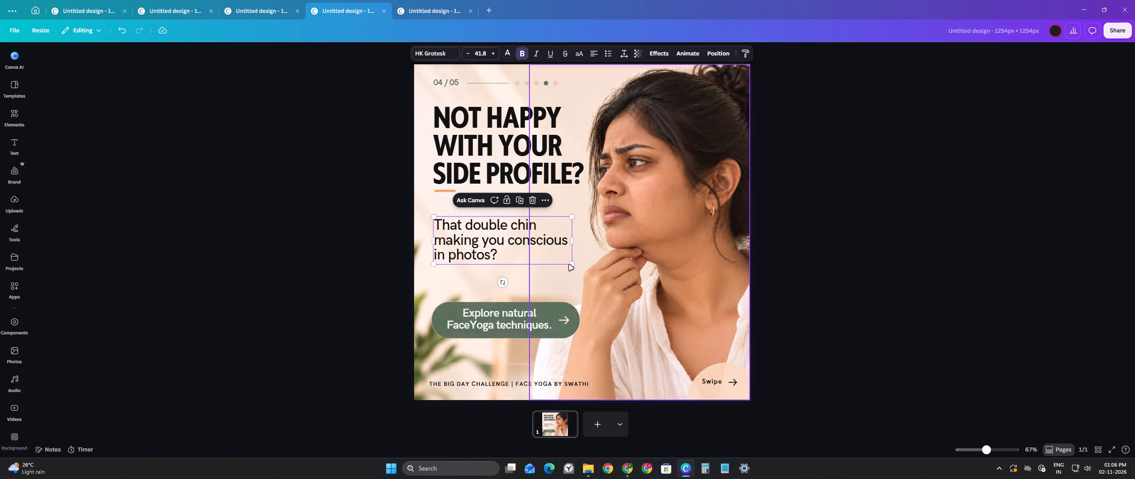
{"action": "left_click_drag", "start_coordinate": [570, 264], "coordinate": [576, 265]}
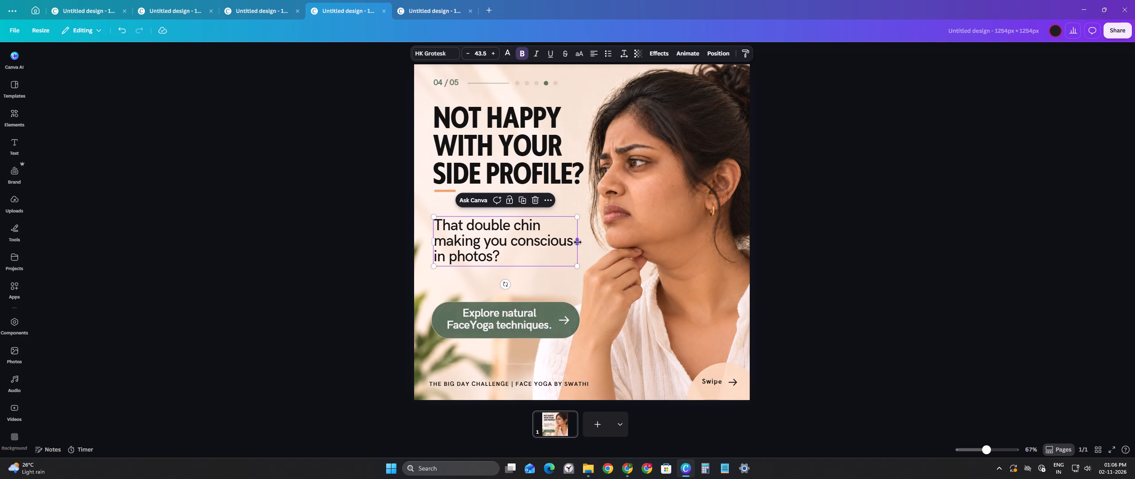
Enlarge the "NOT HAPPY WITH YOUR SIDE PROFILE?" heading to font size 82.4.
{"action": "left_click", "coordinate": [506, 139]}
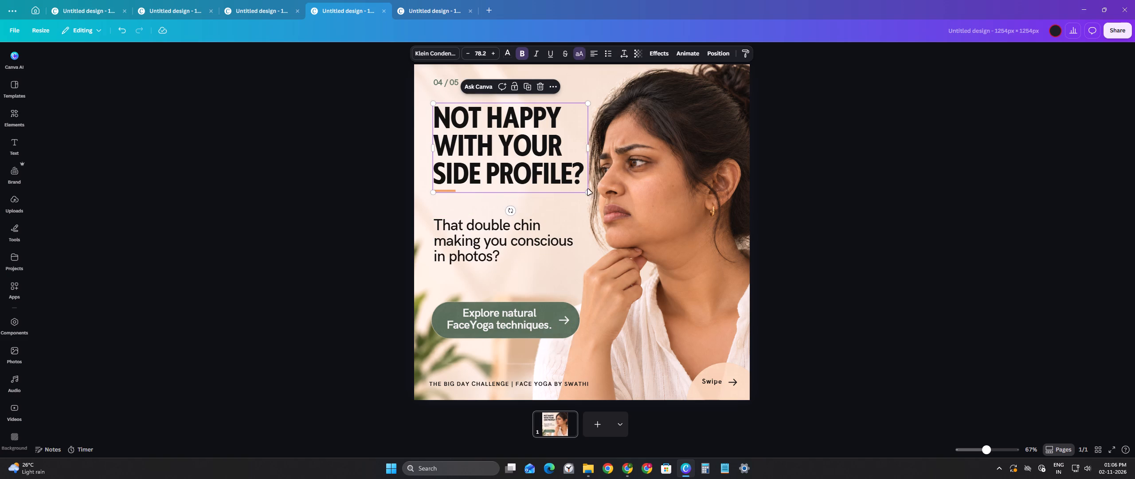
{"action": "left_click_drag", "start_coordinate": [589, 189], "coordinate": [595, 195]}
{"action": "left_click_drag", "start_coordinate": [592, 191], "coordinate": [598, 202]}
Move the orange divider line slightly down and inward so it sits clear below the enlarged heading.
{"action": "left_click_drag", "start_coordinate": [448, 191], "coordinate": [450, 201]}
{"action": "key", "text": "ctrl+z"}
{"action": "left_click", "coordinate": [445, 187]}
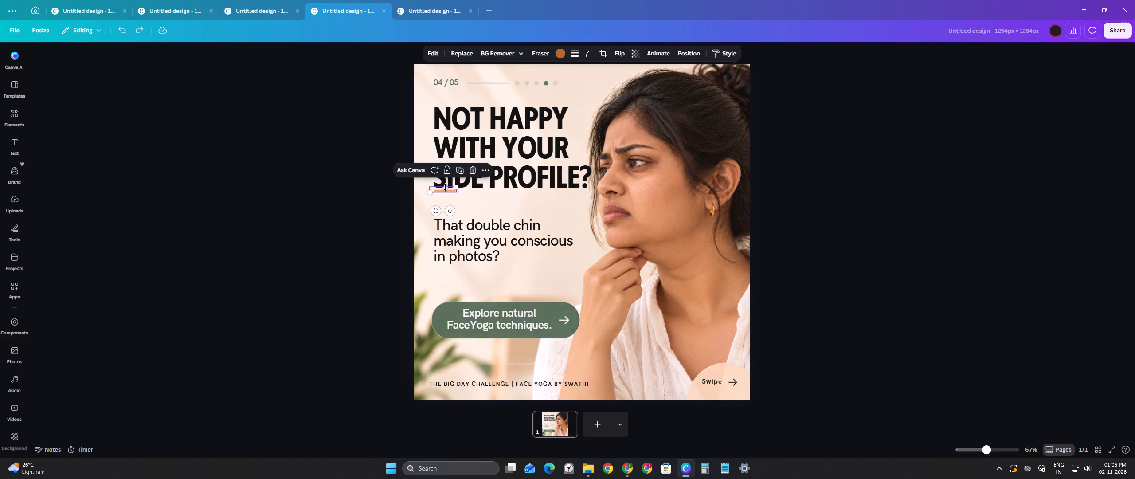
{"action": "key", "text": "Down"}
{"action": "key", "text": "Down"}
{"action": "key", "text": "Right"}
{"action": "key", "text": "Right"}
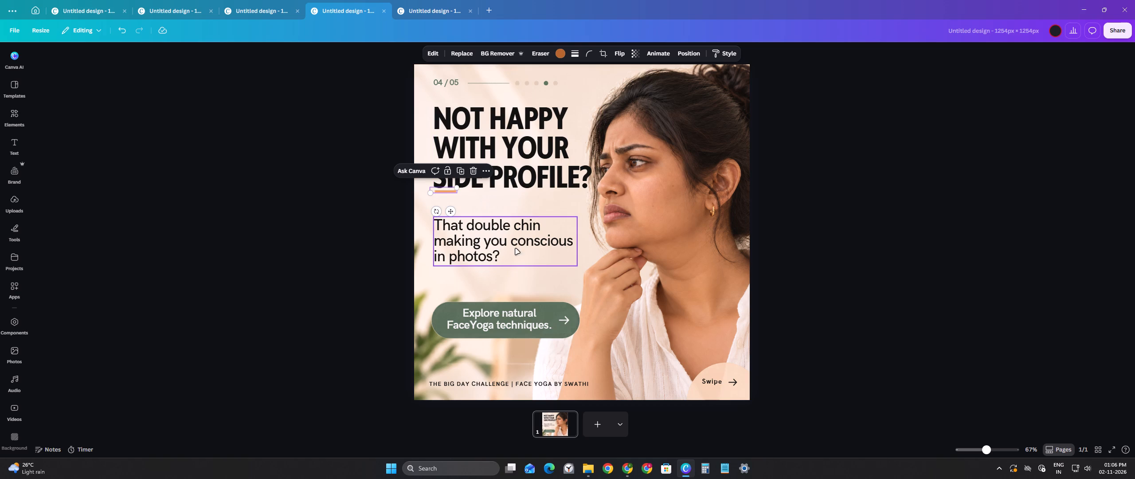
{"action": "left_click", "coordinate": [336, 211]}
{"action": "left_click_drag", "start_coordinate": [443, 190], "coordinate": [445, 194]}
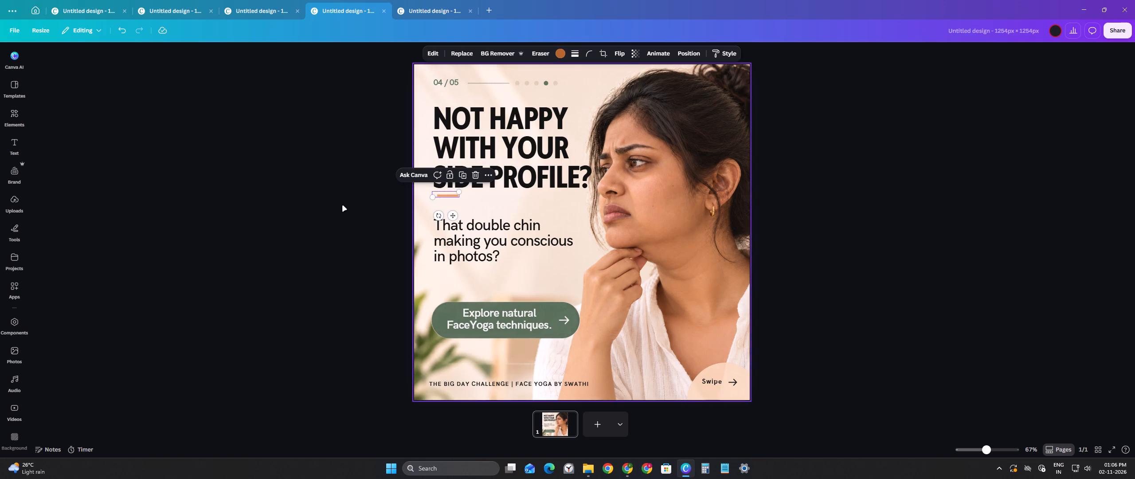
{"action": "left_click", "coordinate": [342, 206]}
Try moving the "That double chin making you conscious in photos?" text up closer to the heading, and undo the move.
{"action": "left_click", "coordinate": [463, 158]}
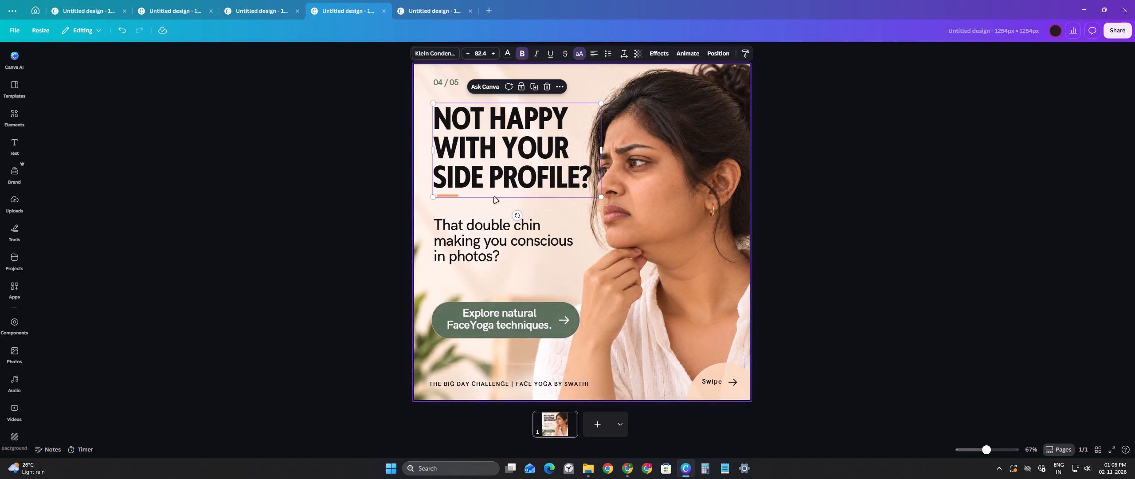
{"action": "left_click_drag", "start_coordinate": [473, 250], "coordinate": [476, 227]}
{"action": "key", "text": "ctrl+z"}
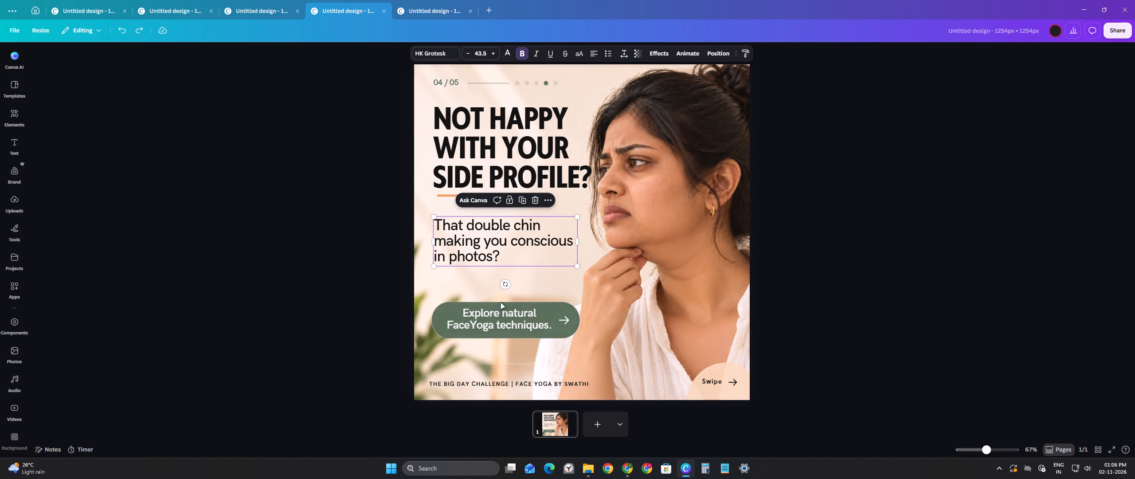
Nudge the green button shape and its "Explore natural FaceYoga techniques." text slightly up.
{"action": "left_click", "coordinate": [442, 314]}
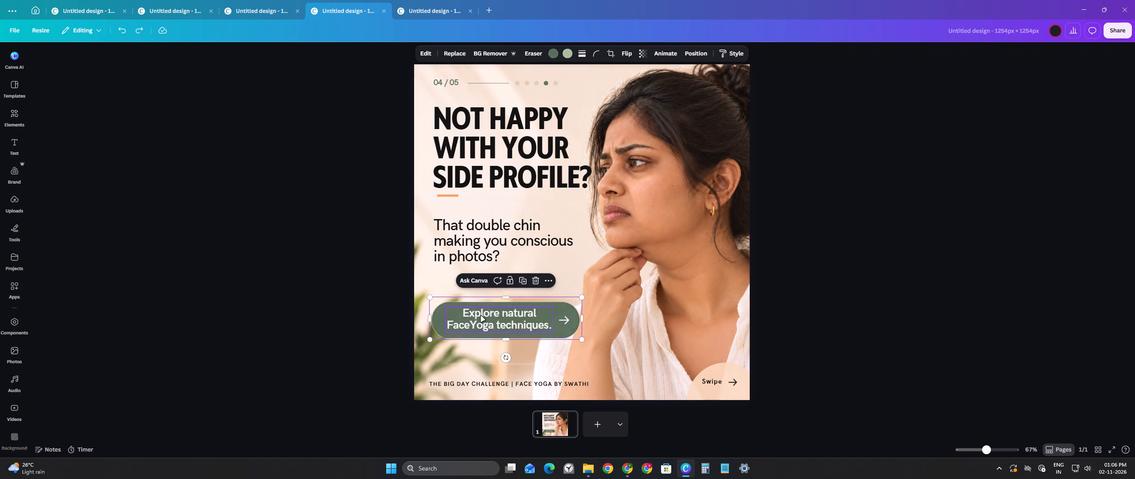
{"action": "left_click", "coordinate": [481, 316], "text": "shift"}
{"action": "key", "text": "Up"}
{"action": "key", "text": "Up"}
{"action": "key", "text": "Up"}
{"action": "key", "text": "Up"}
{"action": "key", "text": "Up"}
{"action": "key", "text": "Up"}
{"action": "key", "text": "Up"}
{"action": "key", "text": "Up"}
{"action": "key", "text": "Up"}
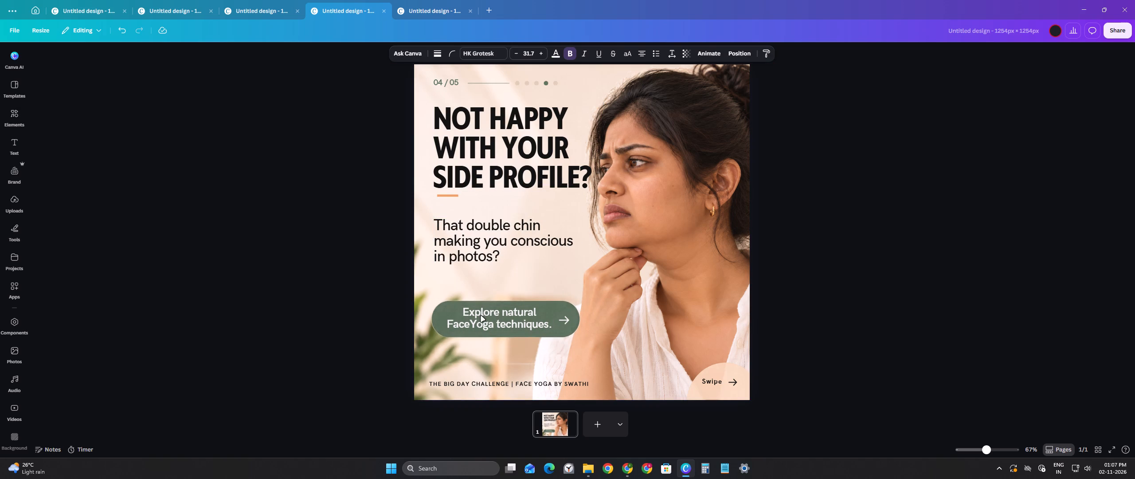
{"action": "left_click", "coordinate": [336, 237]}
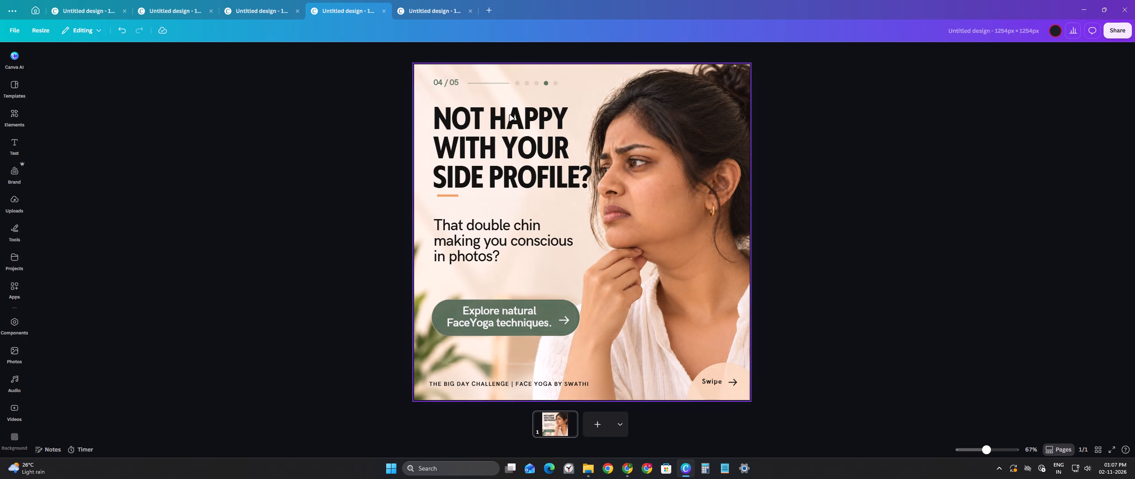
Download slide four as a high-quality PNG into the Downloads folder under the name "Pg 4".
{"action": "left_click", "coordinate": [572, 419]}
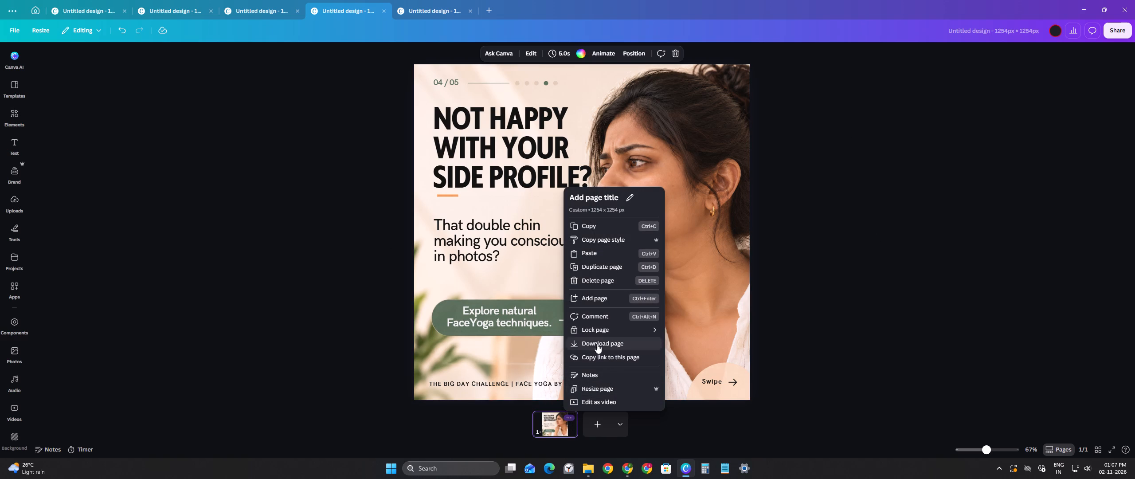
{"action": "left_click", "coordinate": [595, 337]}
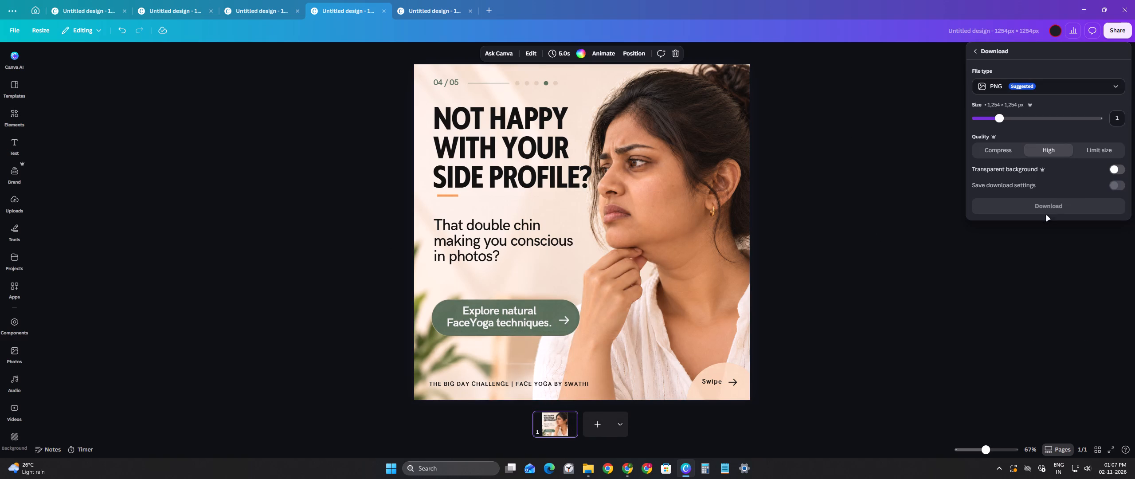
{"action": "left_click", "coordinate": [1057, 214]}
{"action": "left_click", "coordinate": [1056, 208]}
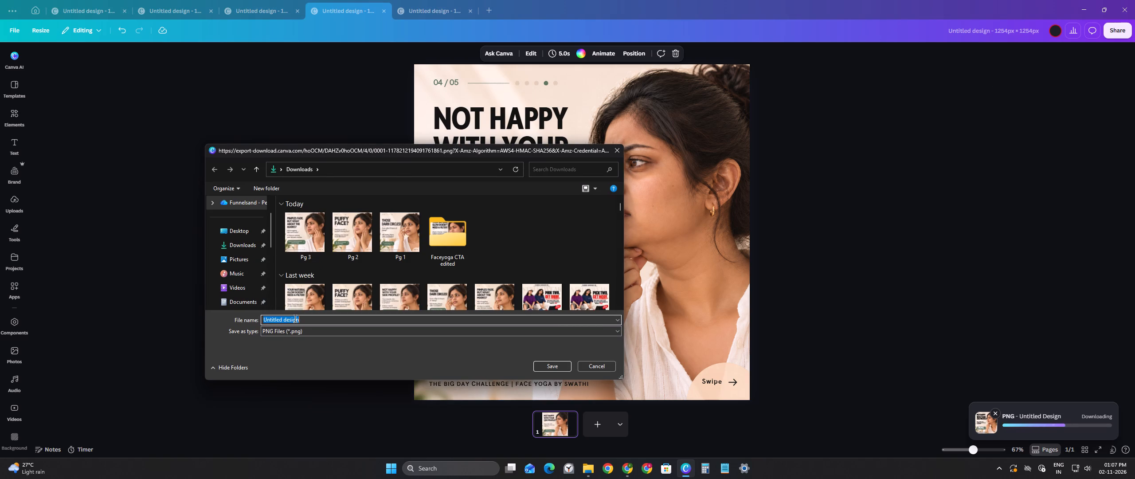
{"action": "type", "text": "Pg"}
{"action": "key", "text": "space"}
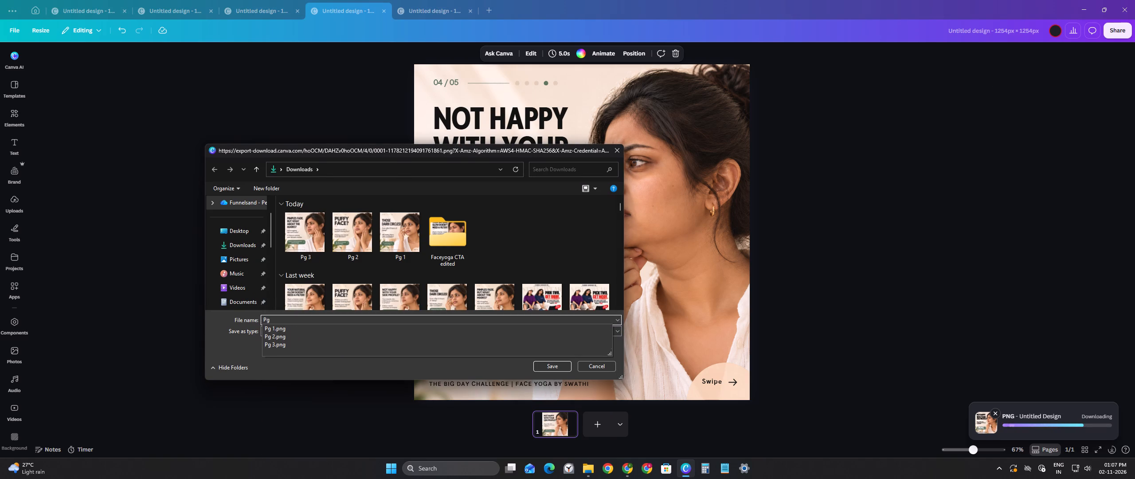
{"action": "key", "text": "4"}
{"action": "key", "text": "Return"}
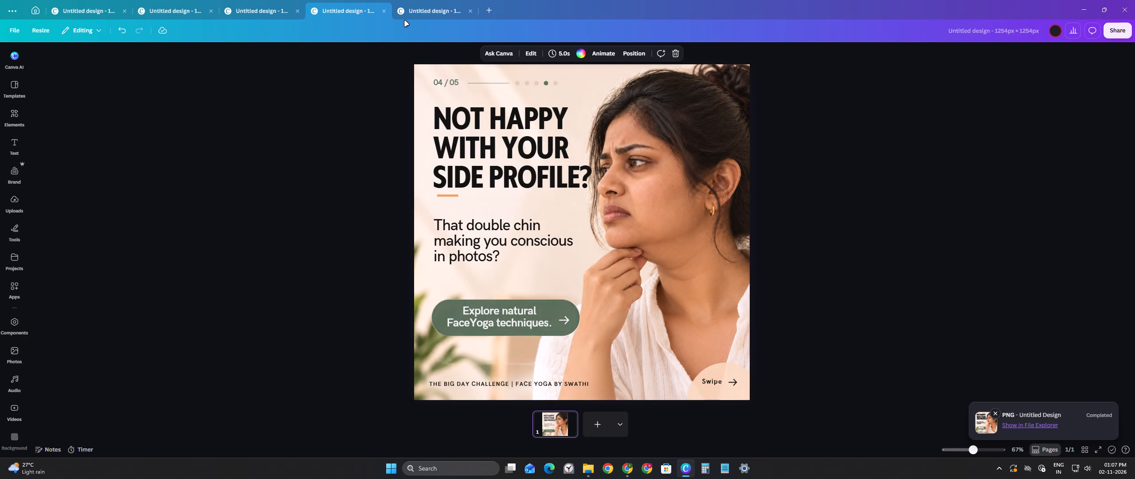
Switch to the 05/05 slide's design and select the photo of the woman.
{"action": "left_click", "coordinate": [434, 0]}
{"action": "left_click", "coordinate": [433, 4]}
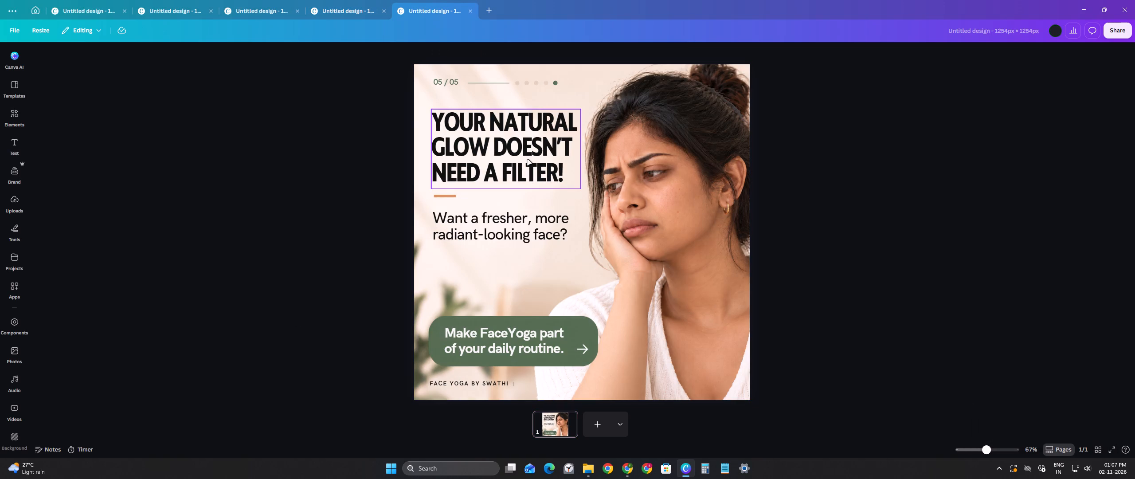
{"action": "left_click", "coordinate": [662, 225]}
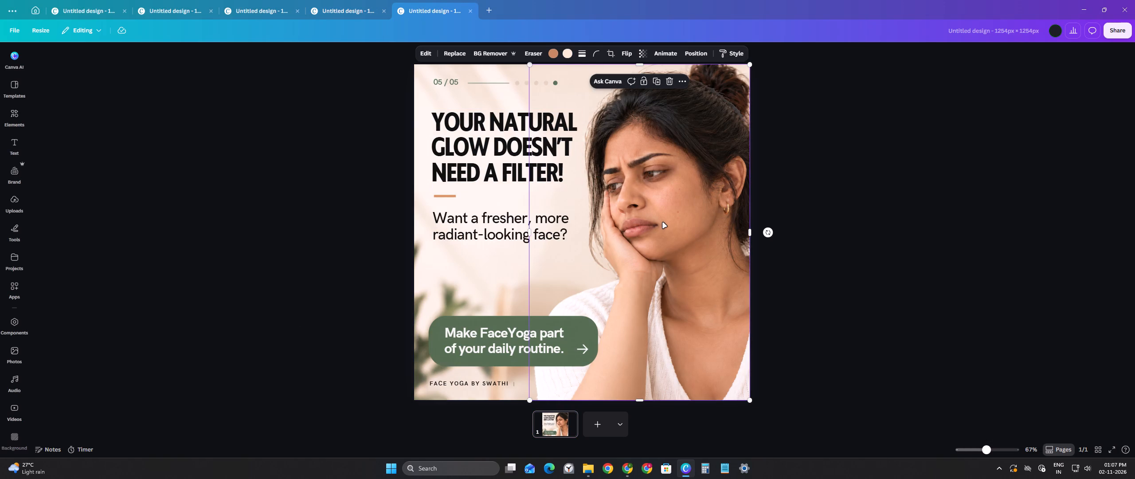
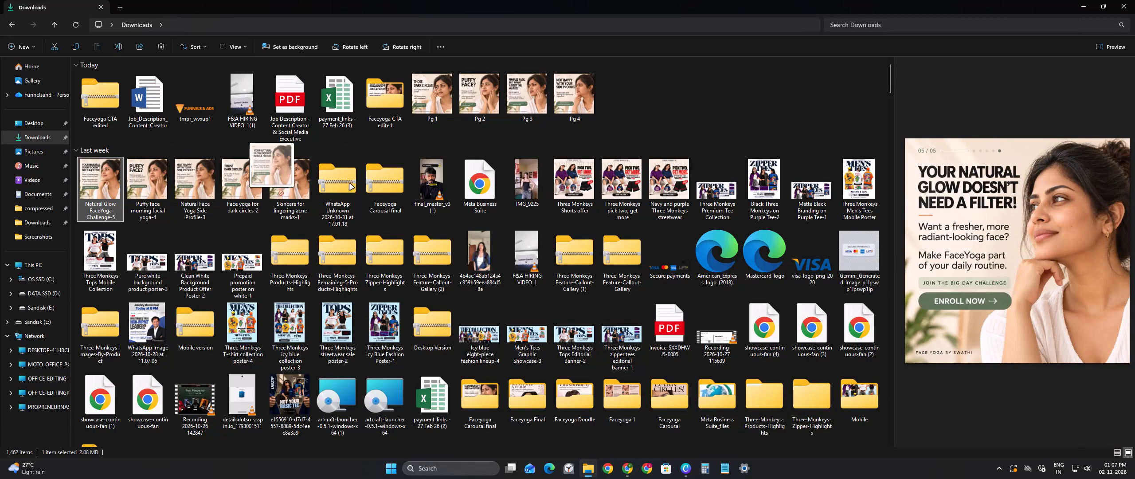
Place the "Natural Glow FaceYoga Challenge-5" image from Downloads on the blank page 2 and scale it to fill the page.
{"action": "left_click_drag", "start_coordinate": [350, 184], "coordinate": [529, 196]}
{"action": "key", "text": "alt+Tab"}
{"action": "left_click_drag", "start_coordinate": [553, 193], "coordinate": [553, 191]}
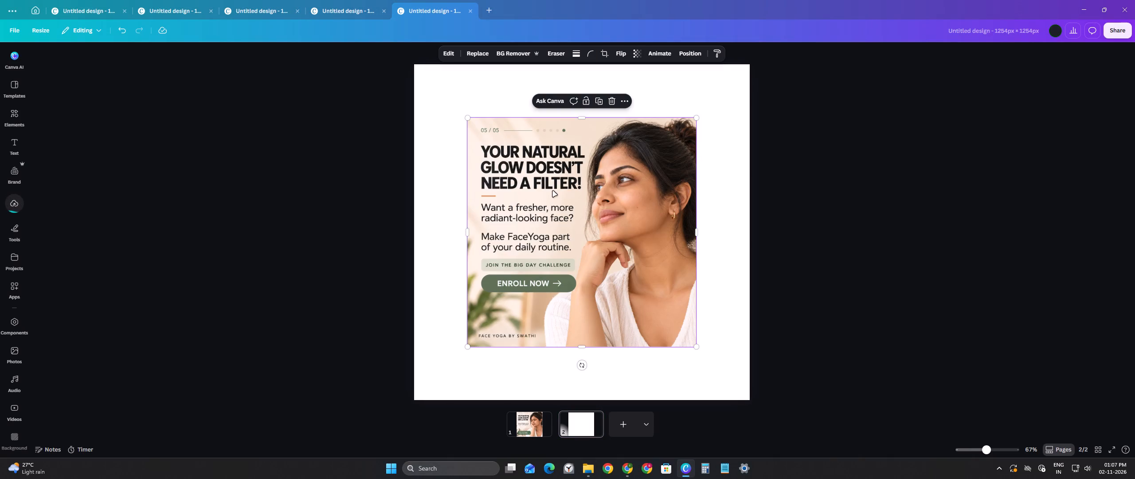
{"action": "left_click_drag", "start_coordinate": [553, 191], "coordinate": [500, 137]}
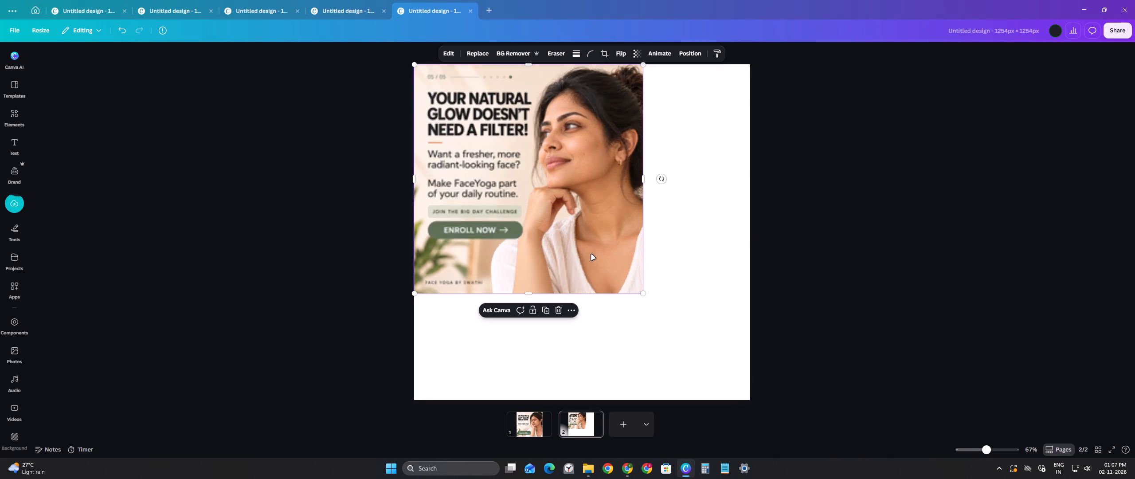
{"action": "left_click_drag", "start_coordinate": [642, 295], "coordinate": [739, 393]}
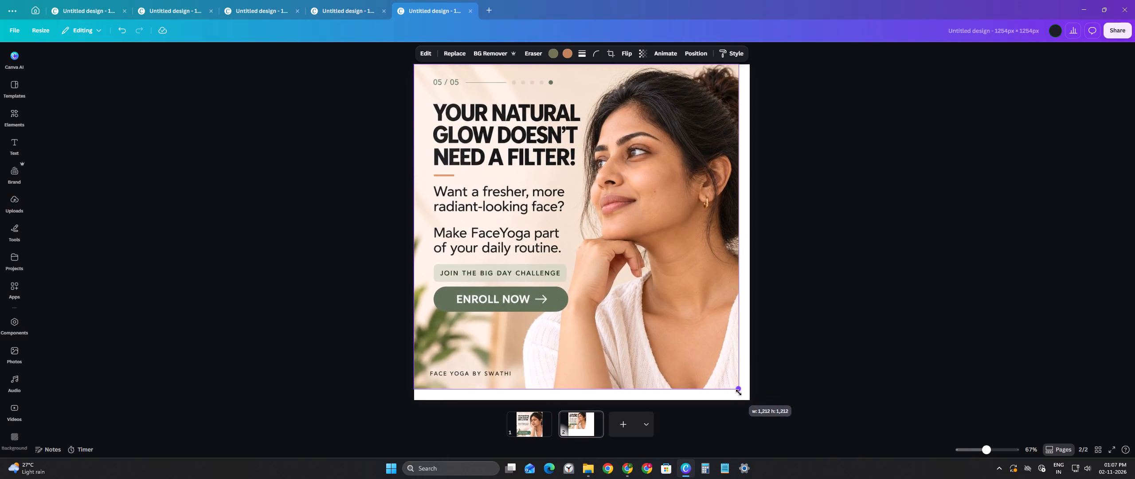
{"action": "left_click_drag", "start_coordinate": [739, 393], "coordinate": [748, 400]}
{"action": "left_click", "coordinate": [870, 279]}
{"action": "key", "text": "alt+Tab"}
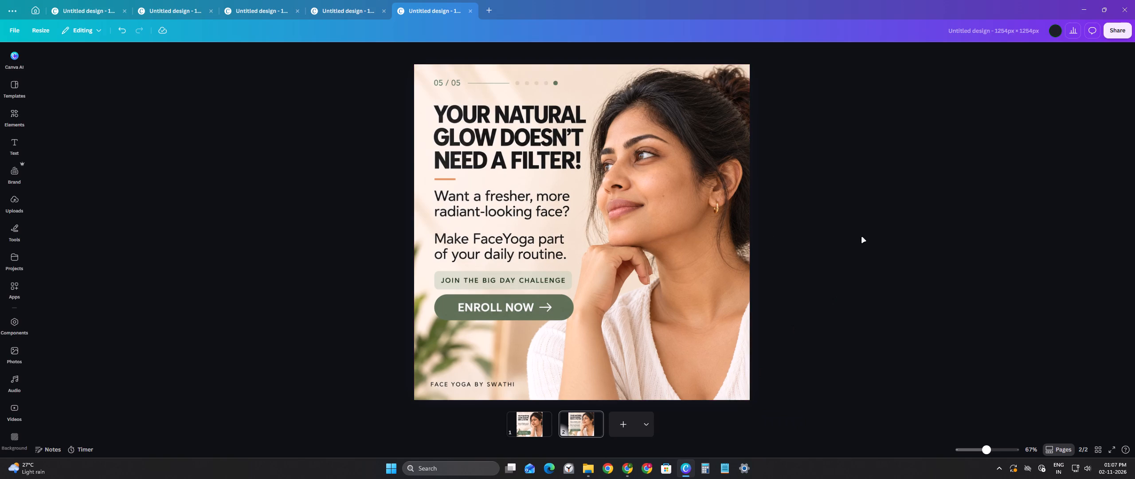
{"action": "key", "text": "alt+Tab"}
Split the placed slide-five image into editable layers with Magic Layers, checking page 1 while it processes.
{"action": "left_click", "coordinate": [562, 253]}
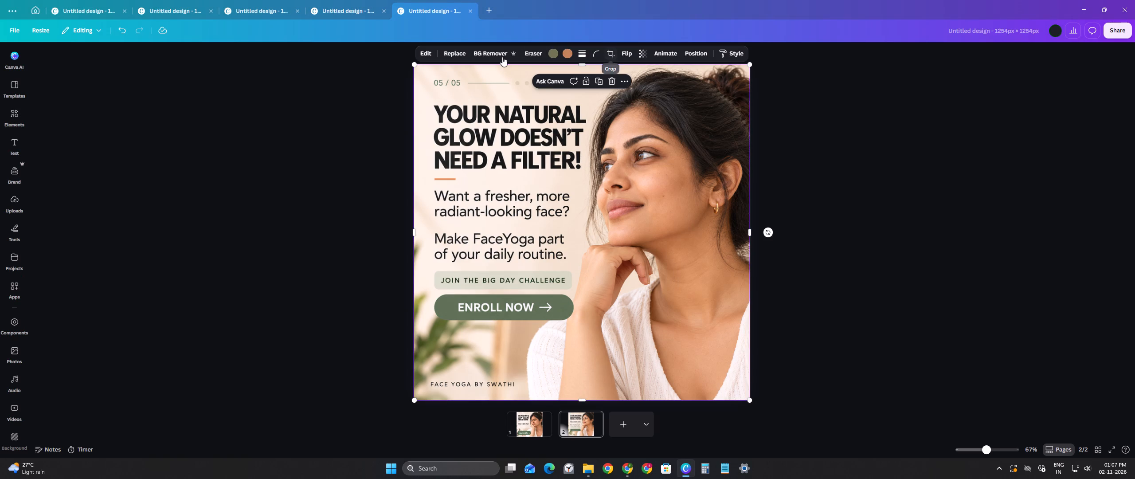
{"action": "left_click", "coordinate": [422, 56]}
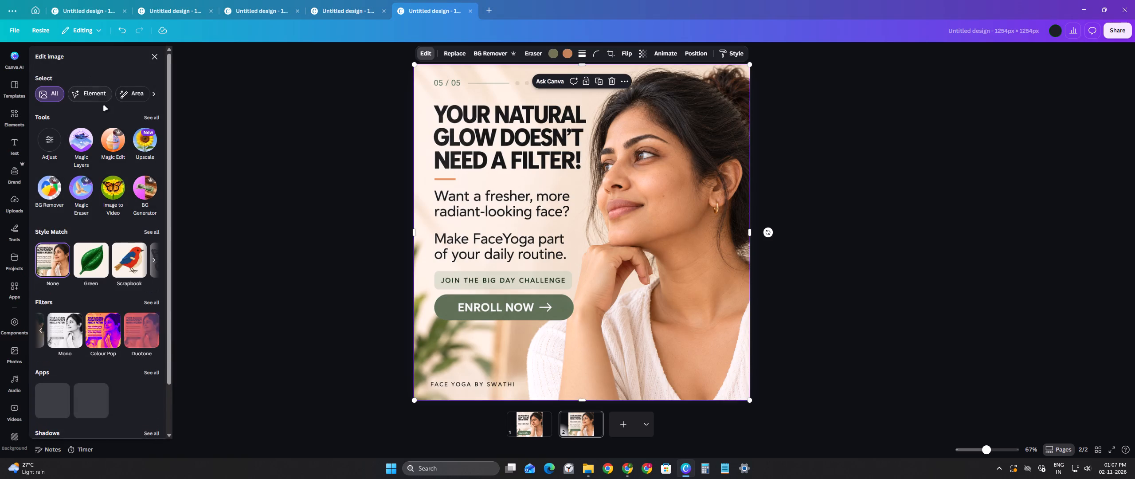
{"action": "left_click", "coordinate": [90, 134]}
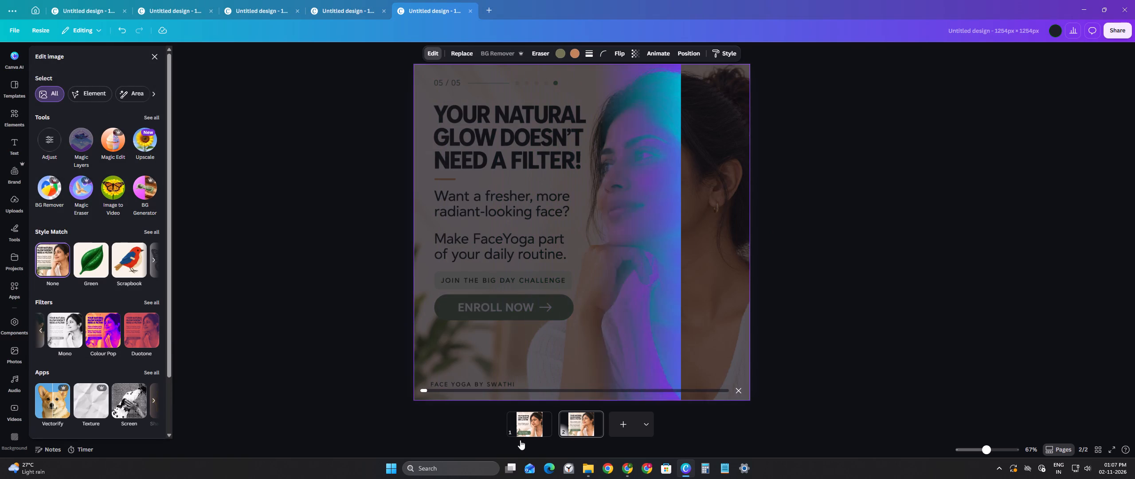
{"action": "left_click", "coordinate": [531, 435]}
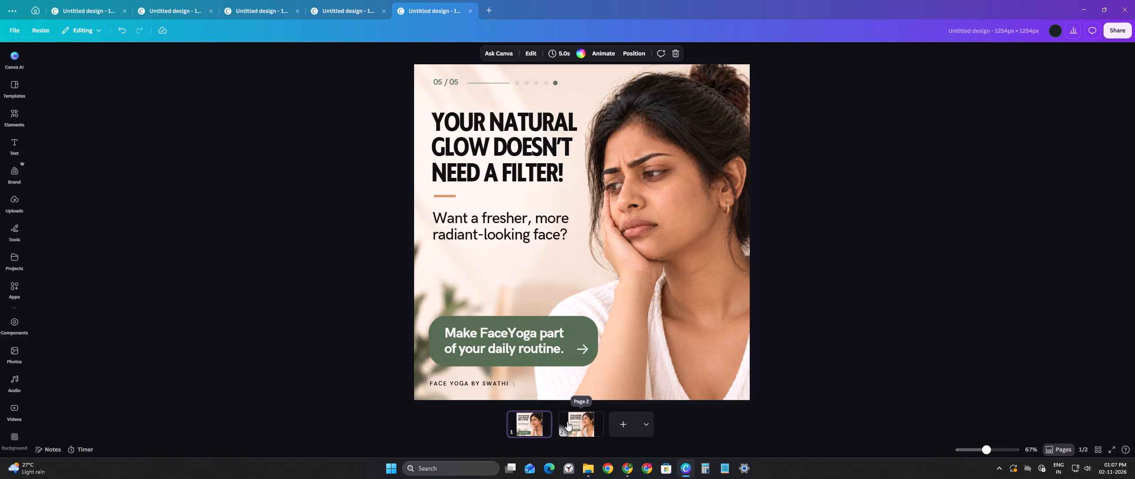
{"action": "left_click", "coordinate": [567, 421]}
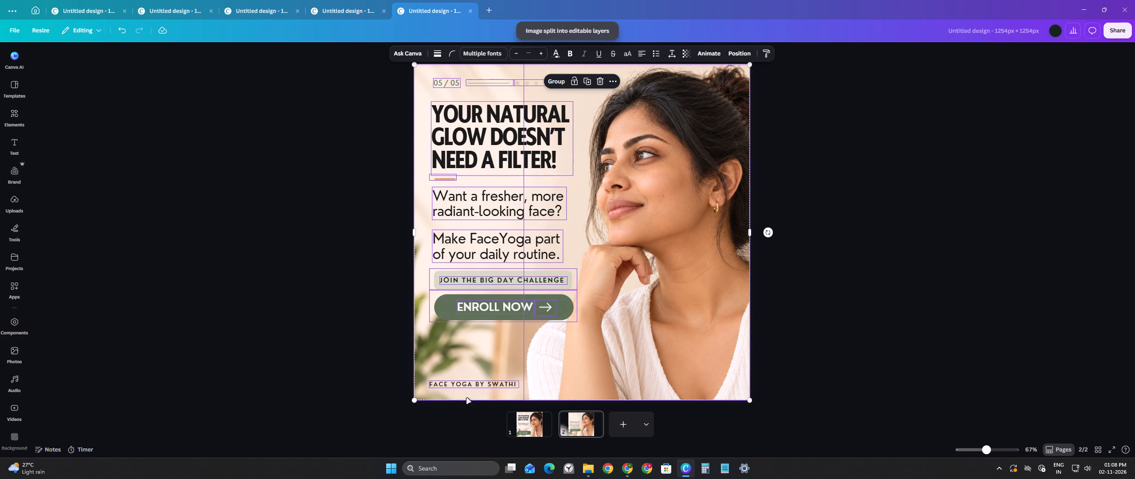
{"action": "left_click", "coordinate": [532, 430]}
{"action": "left_click", "coordinate": [569, 423]}
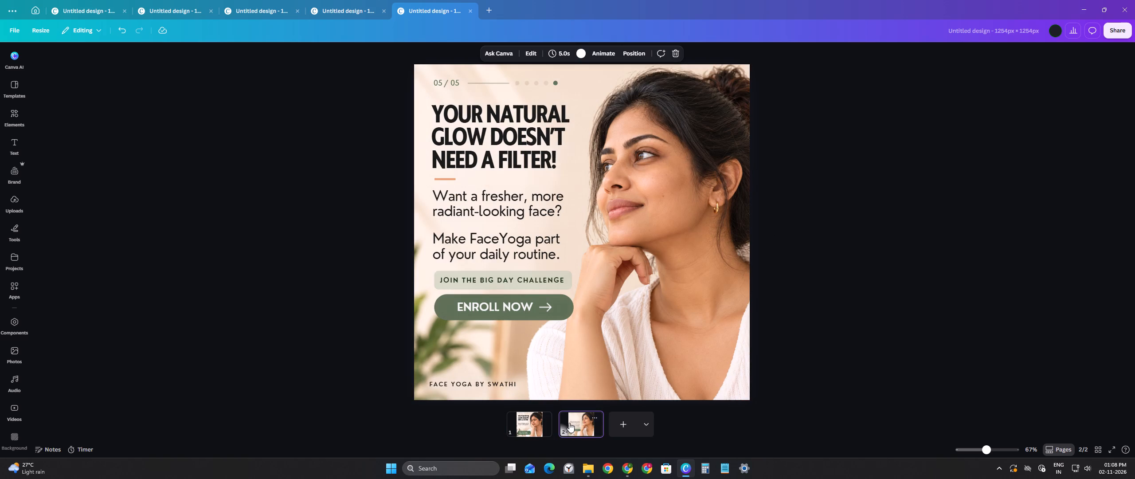
Group the "ENROLL NOW" text, its arrow and the green button shape on page 2.
{"action": "left_click", "coordinate": [522, 314]}
{"action": "left_click", "coordinate": [553, 310]}
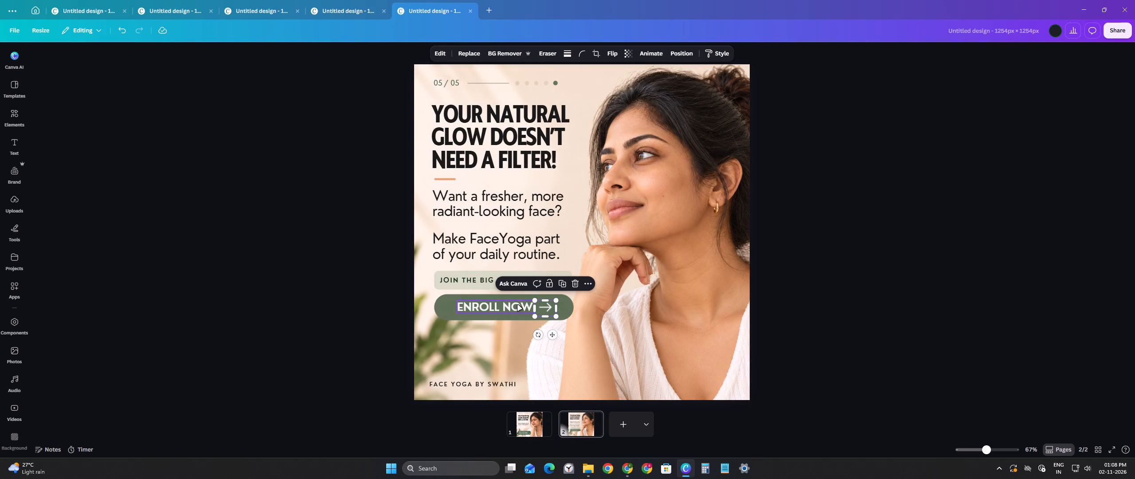
{"action": "left_click", "coordinate": [505, 305]}
{"action": "left_click", "coordinate": [484, 319]}
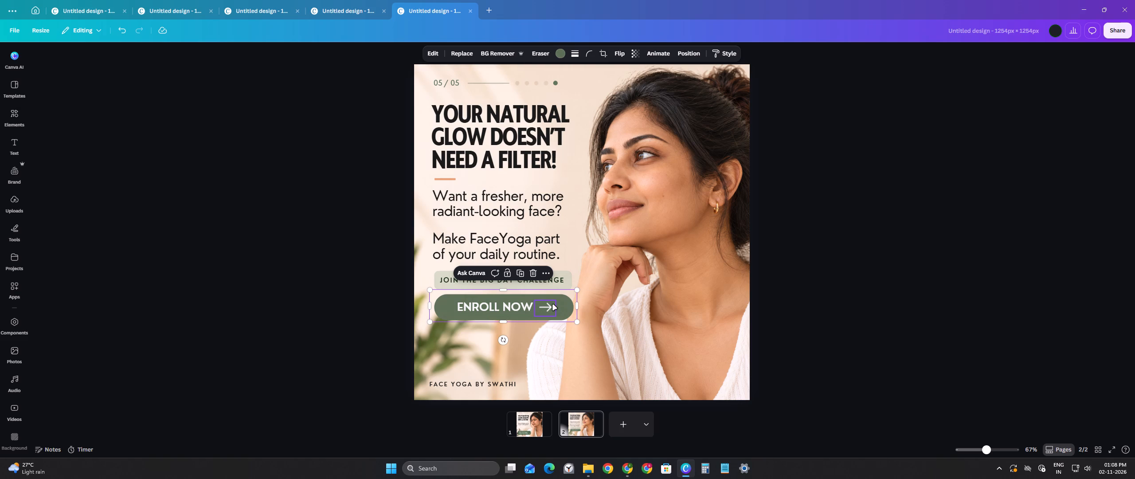
{"action": "left_click", "coordinate": [553, 305], "text": "shift"}
{"action": "left_click", "coordinate": [500, 308], "text": "shift"}
{"action": "left_click", "coordinate": [485, 311], "text": "shift"}
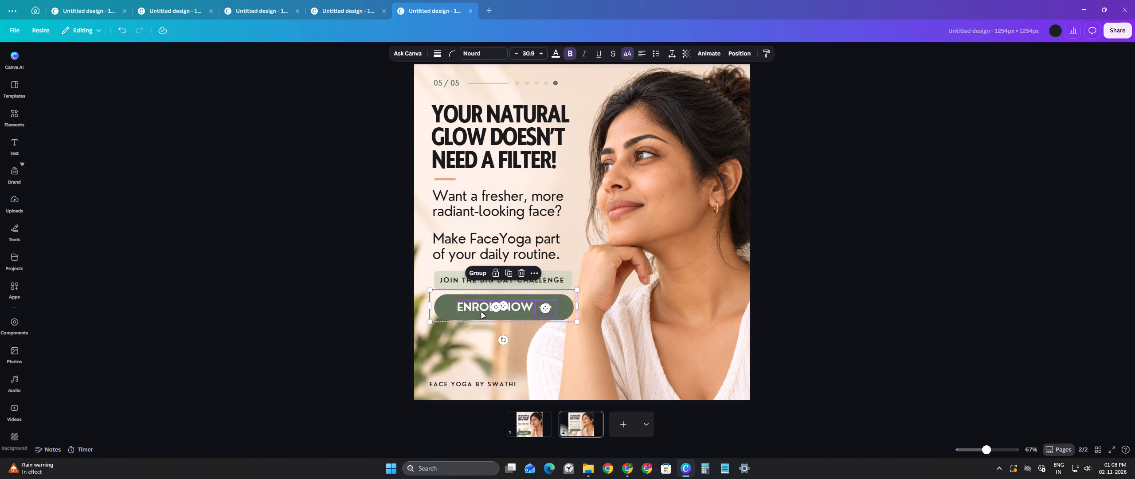
{"action": "left_click", "coordinate": [467, 317], "text": "shift"}
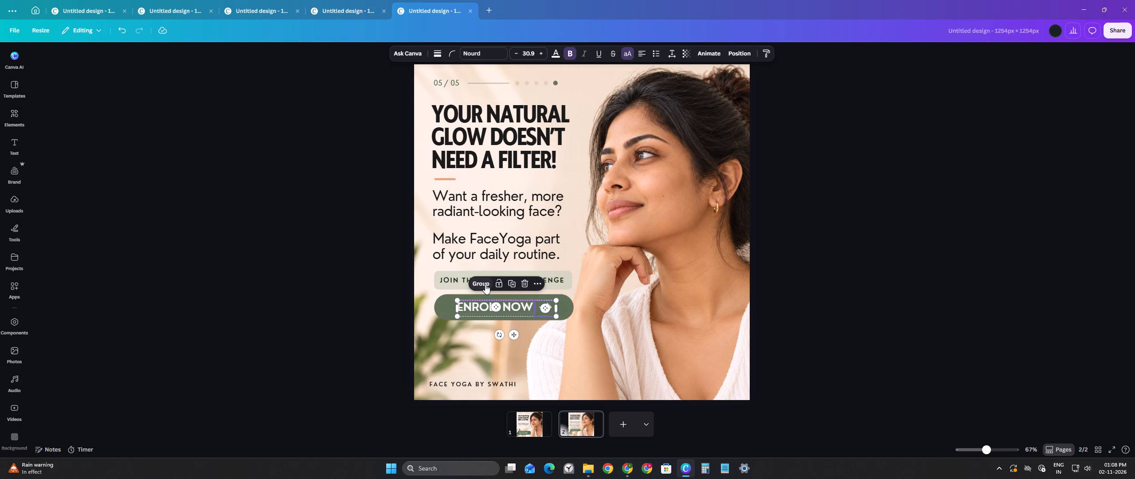
{"action": "left_click", "coordinate": [439, 313], "text": "shift"}
{"action": "left_click", "coordinate": [481, 271]}
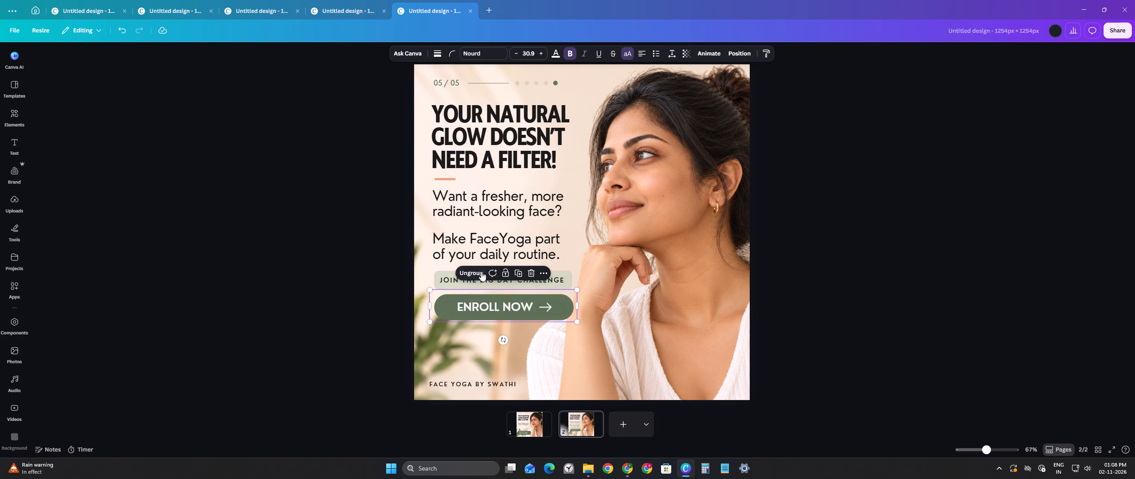
Nudge the "ENROLL NOW" button group down, leaving a clear gap below the "JOIN THE BIG DAY CHALLENGE" label.
{"action": "key", "text": "Down"}
{"action": "key", "text": "Down"}
{"action": "key", "text": "Down"}
{"action": "key", "text": "Down"}
{"action": "key", "text": "Down"}
{"action": "key", "text": "Down"}
{"action": "key", "text": "Down"}
{"action": "key", "text": "Down"}
{"action": "key", "text": "Down"}
{"action": "key", "text": "Down"}
{"action": "key", "text": "Down"}
{"action": "key", "text": "Down"}
{"action": "key", "text": "Down"}
{"action": "key", "text": "Down"}
{"action": "key", "text": "Down"}
{"action": "key", "text": "Down"}
{"action": "key", "text": "Down"}
{"action": "key", "text": "Down"}
{"action": "key", "text": "Down"}
{"action": "left_click", "coordinate": [339, 298]}
{"action": "left_click", "coordinate": [456, 309]}
{"action": "key", "text": "Down"}
{"action": "key", "text": "Down"}
{"action": "key", "text": "Down"}
{"action": "key", "text": "Down"}
{"action": "key", "text": "Down"}
{"action": "key", "text": "Down"}
{"action": "key", "text": "Down"}
{"action": "key", "text": "Down"}
{"action": "key", "text": "Down"}
{"action": "key", "text": "Down"}
{"action": "key", "text": "Down"}
{"action": "key", "text": "Down"}
{"action": "key", "text": "Down"}
{"action": "key", "text": "Down"}
{"action": "key", "text": "Down"}
{"action": "key", "text": "Down"}
{"action": "key", "text": "Down"}
{"action": "key", "text": "Down"}
{"action": "key", "text": "Down"}
{"action": "key", "text": "Down"}
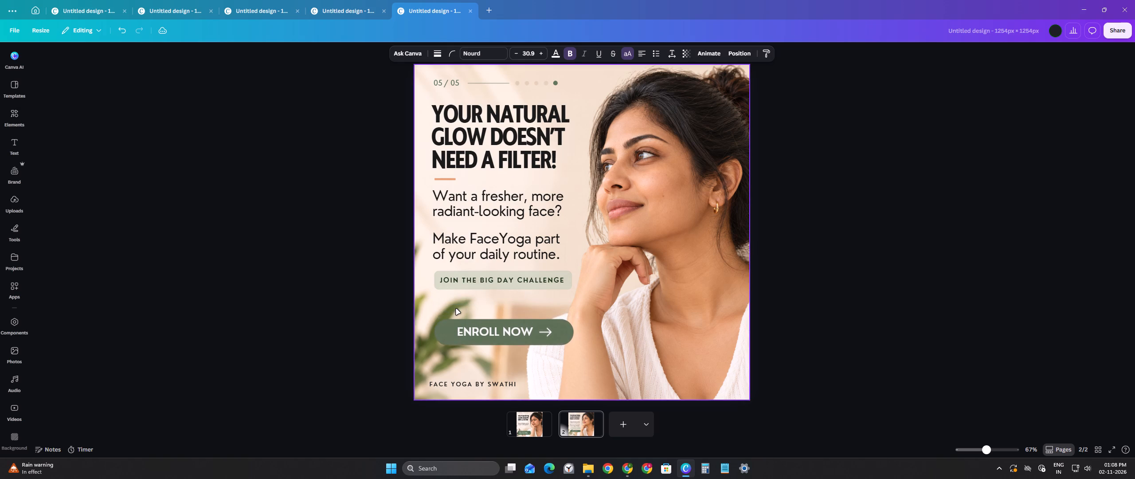
{"action": "key", "text": "Up"}
{"action": "key", "text": "Up"}
{"action": "key", "text": "Up"}
{"action": "key", "text": "Up"}
{"action": "key", "text": "Up"}
{"action": "key", "text": "Up"}
{"action": "key", "text": "Up"}
{"action": "key", "text": "Up"}
{"action": "key", "text": "Up"}
{"action": "key", "text": "Up"}
{"action": "key", "text": "Up"}
{"action": "key", "text": "Up"}
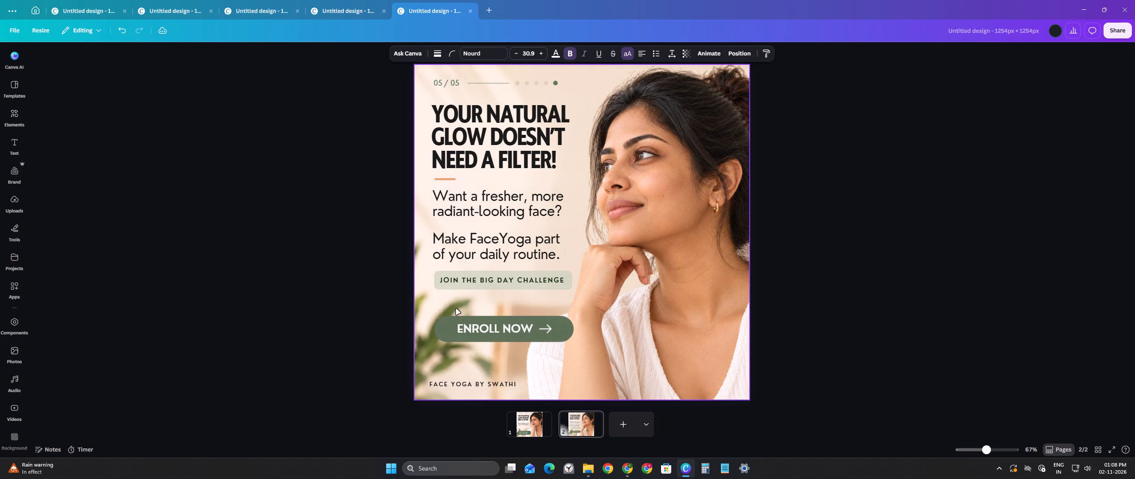
Nudge the "JOIN THE BIG DAY CHALLENGE" text and its pale green shape down between the body text and the button.
{"action": "left_click", "coordinate": [493, 280]}
{"action": "left_click", "coordinate": [463, 289], "text": "shift"}
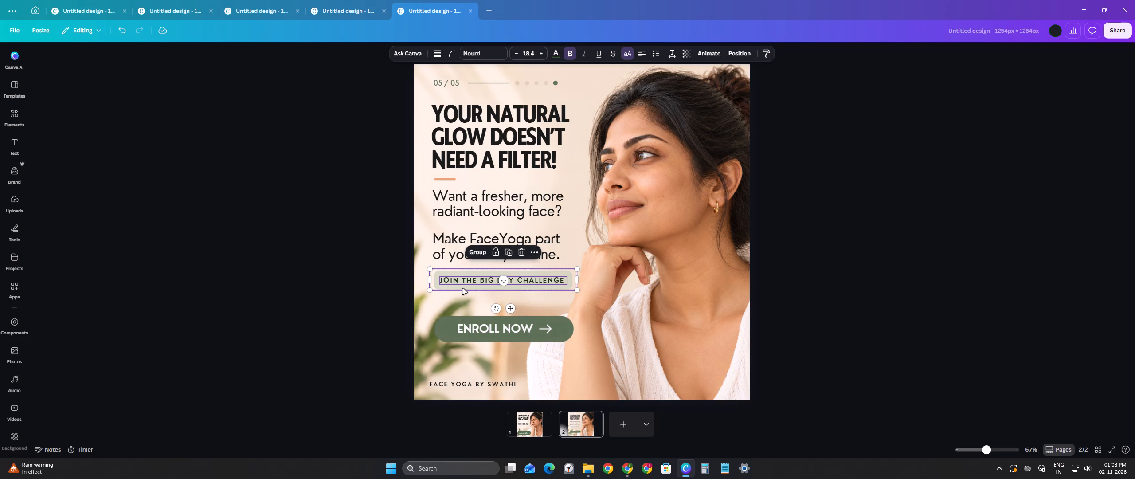
{"action": "key", "text": "Down"}
{"action": "key", "text": "Down"}
{"action": "key", "text": "Down"}
{"action": "key", "text": "Down"}
{"action": "key", "text": "Down"}
{"action": "key", "text": "Down"}
{"action": "key", "text": "Down"}
{"action": "key", "text": "Down"}
{"action": "key", "text": "Down"}
{"action": "key", "text": "Down"}
{"action": "key", "text": "Down"}
{"action": "key", "text": "Down"}
{"action": "key", "text": "Down"}
{"action": "key", "text": "Down"}
{"action": "key", "text": "Left"}
{"action": "key", "text": "Down"}
{"action": "key", "text": "Down"}
{"action": "key", "text": "Down"}
{"action": "key", "text": "Down"}
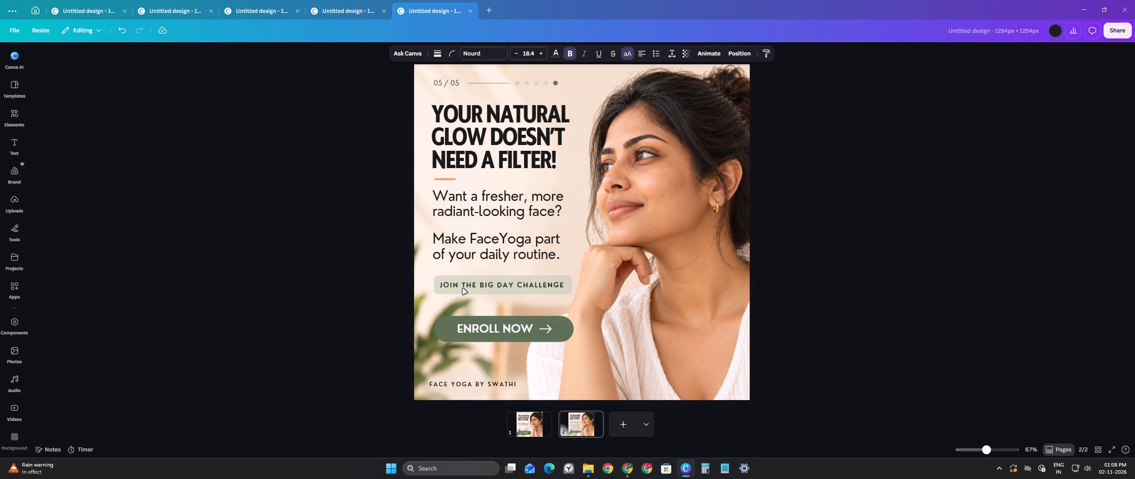
{"action": "key", "text": "Down"}
{"action": "key", "text": "Down"}
{"action": "key", "text": "Down"}
{"action": "key", "text": "Down"}
{"action": "key", "text": "Down"}
{"action": "key", "text": "Down"}
{"action": "key", "text": "Down"}
{"action": "key", "text": "Down"}
{"action": "key", "text": "Down"}
{"action": "key", "text": "Down"}
{"action": "key", "text": "Down"}
{"action": "key", "text": "Down"}
{"action": "key", "text": "Down"}
{"action": "key", "text": "Up"}
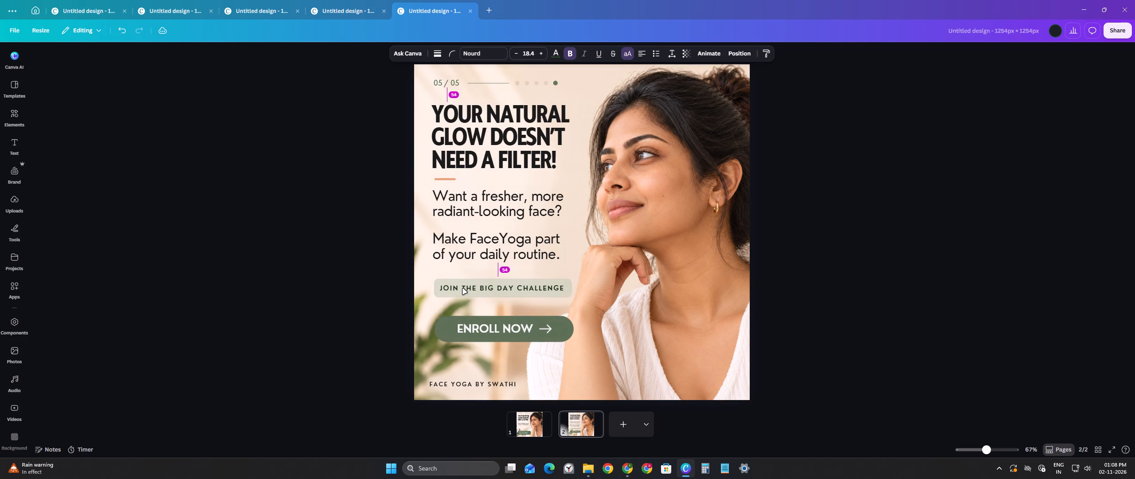
Enlarge the "YOUR NATURAL GLOW DOESN'T NEED A FILTER!" heading to font size 73.4 and nudge it down toward the orange line.
{"action": "left_click", "coordinate": [446, 112]}
{"action": "left_click_drag", "start_coordinate": [575, 100], "coordinate": [595, 94]}
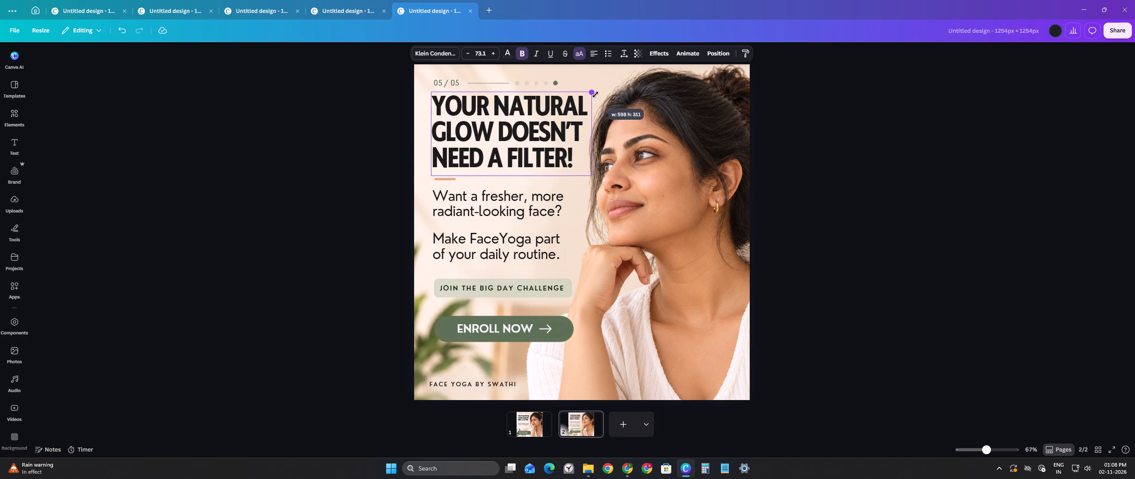
{"action": "left_click_drag", "start_coordinate": [595, 94], "coordinate": [596, 94]}
{"action": "key", "text": "Down"}
{"action": "key", "text": "Down"}
{"action": "key", "text": "Down"}
{"action": "key", "text": "Down"}
{"action": "key", "text": "Down"}
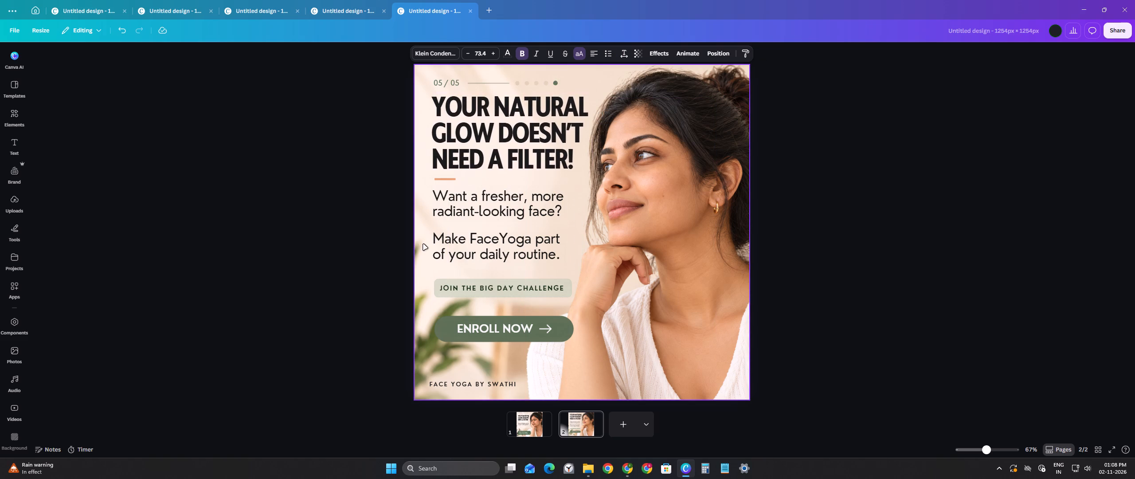
{"action": "key", "text": "Down"}
{"action": "key", "text": "Down"}
{"action": "left_click", "coordinate": [256, 268]}
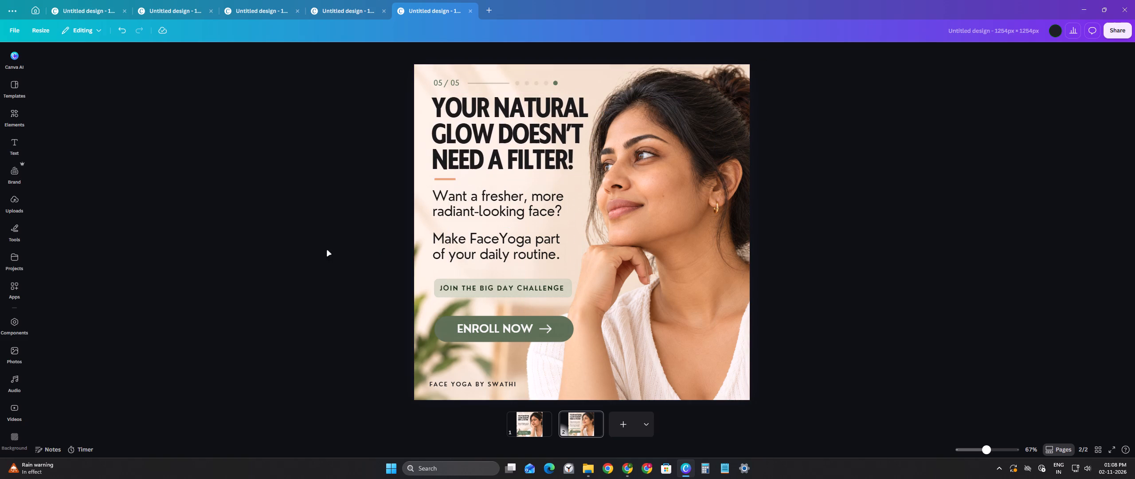
{"action": "left_click", "coordinate": [467, 159]}
{"action": "key", "text": "Down"}
{"action": "key", "text": "Down"}
{"action": "key", "text": "Down"}
{"action": "key", "text": "Down"}
{"action": "key", "text": "Down"}
{"action": "key", "text": "Down"}
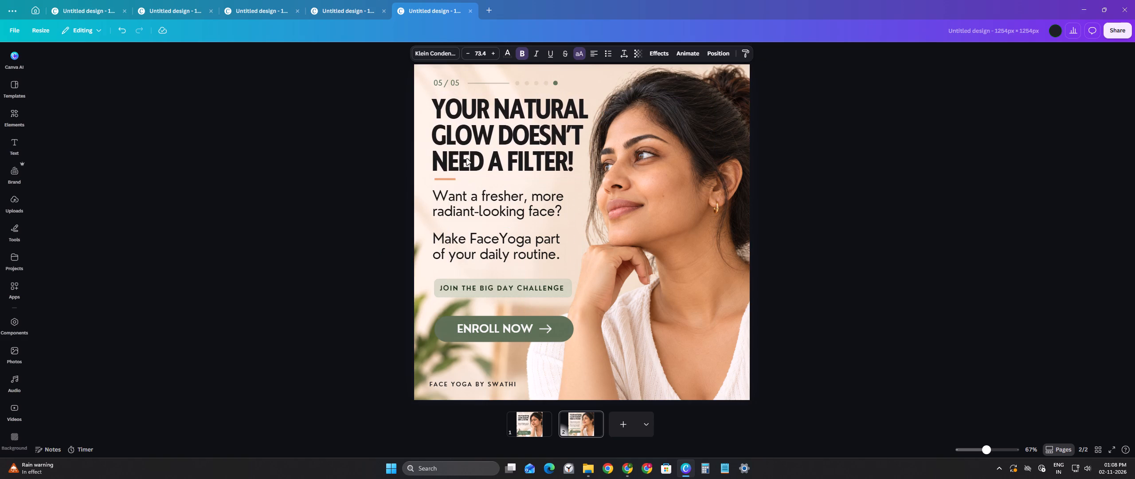
{"action": "key", "text": "Right"}
{"action": "left_click", "coordinate": [270, 224]}
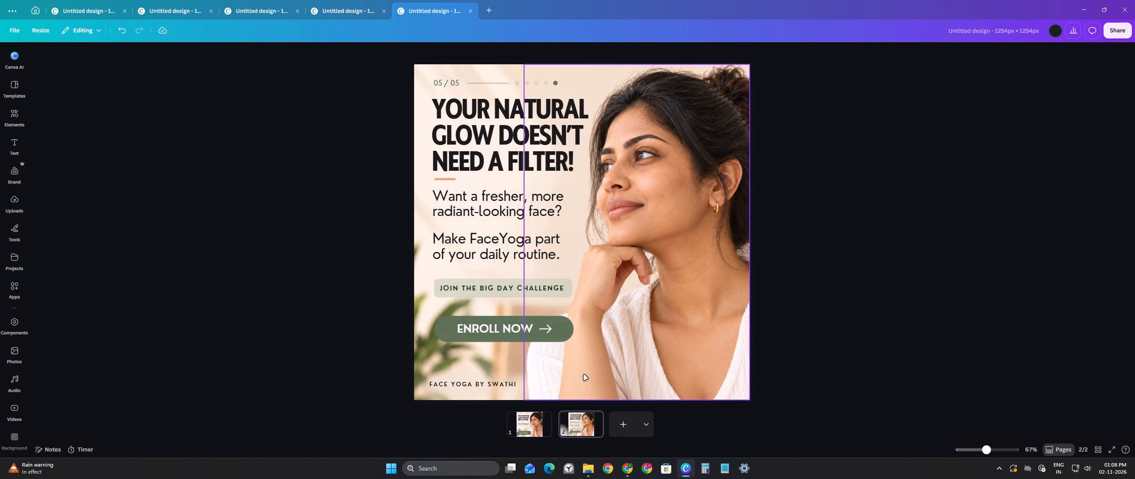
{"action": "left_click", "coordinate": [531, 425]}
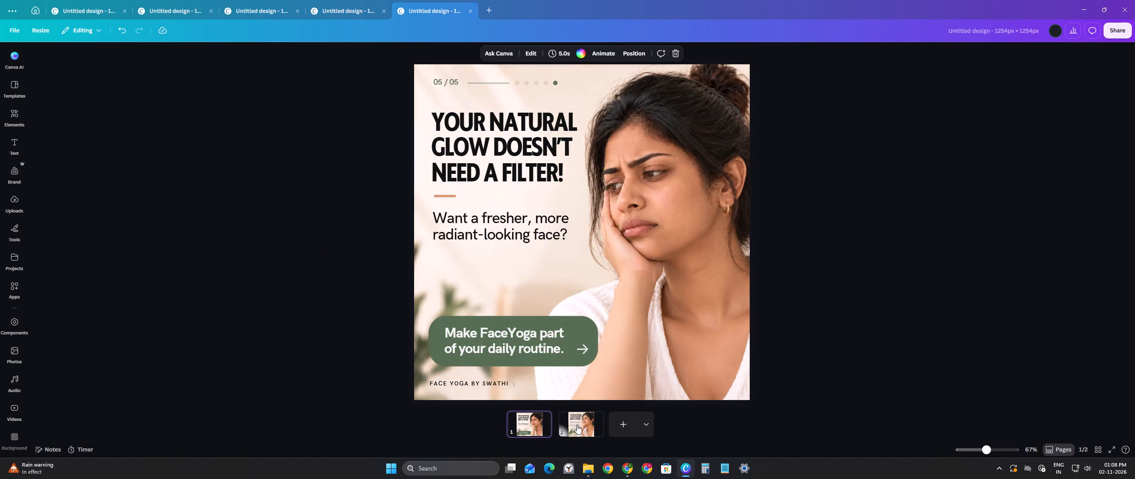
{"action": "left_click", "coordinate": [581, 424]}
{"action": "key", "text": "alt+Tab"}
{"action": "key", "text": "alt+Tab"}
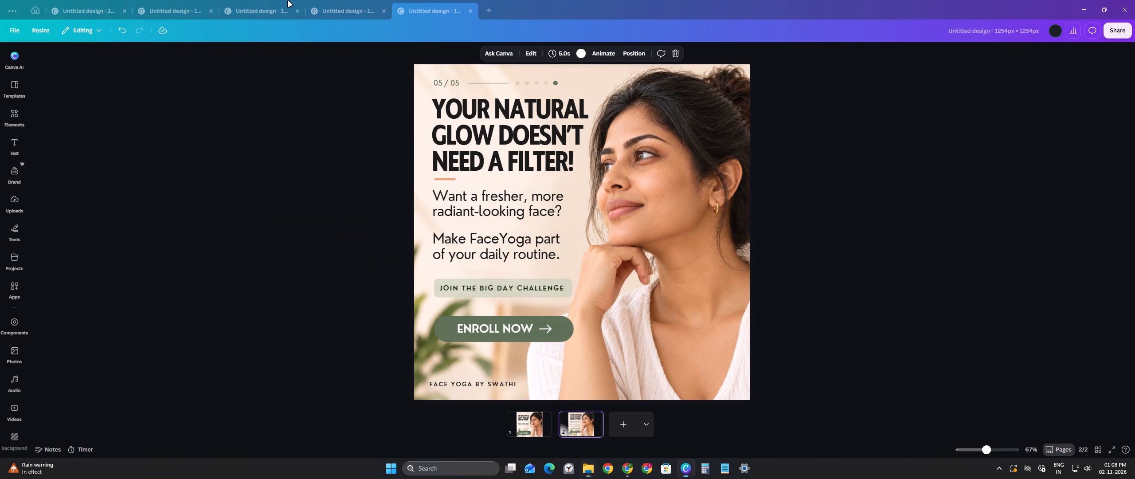
Copy the "THE BIG DAY CHALLENGE | FACE YOGA BY SWATHI" footer from the 04/05 design and return to the 05/05 design.
{"action": "left_click", "coordinate": [363, 0]}
{"action": "left_click", "coordinate": [342, 8]}
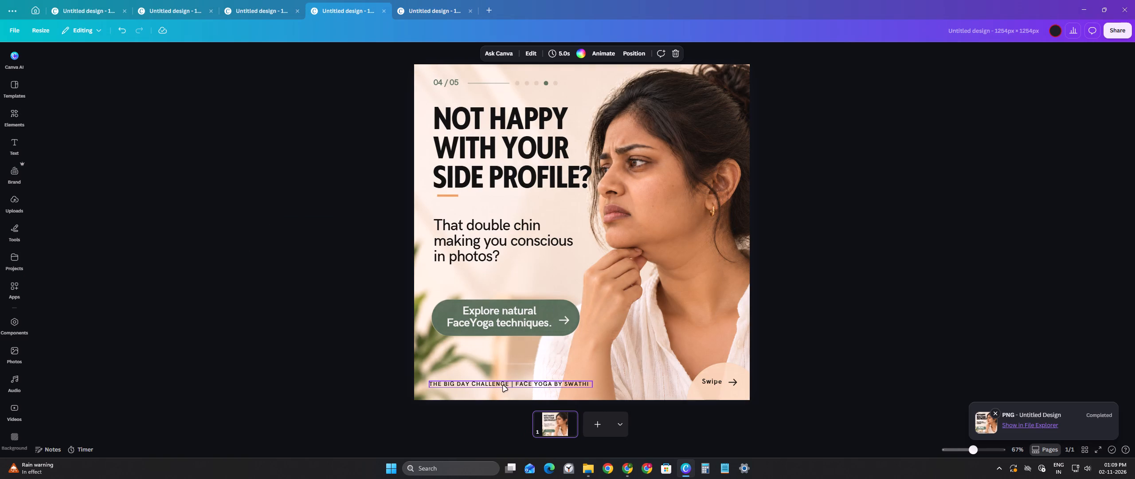
{"action": "double_click", "coordinate": [504, 387]}
{"action": "key", "text": "ctrl+c"}
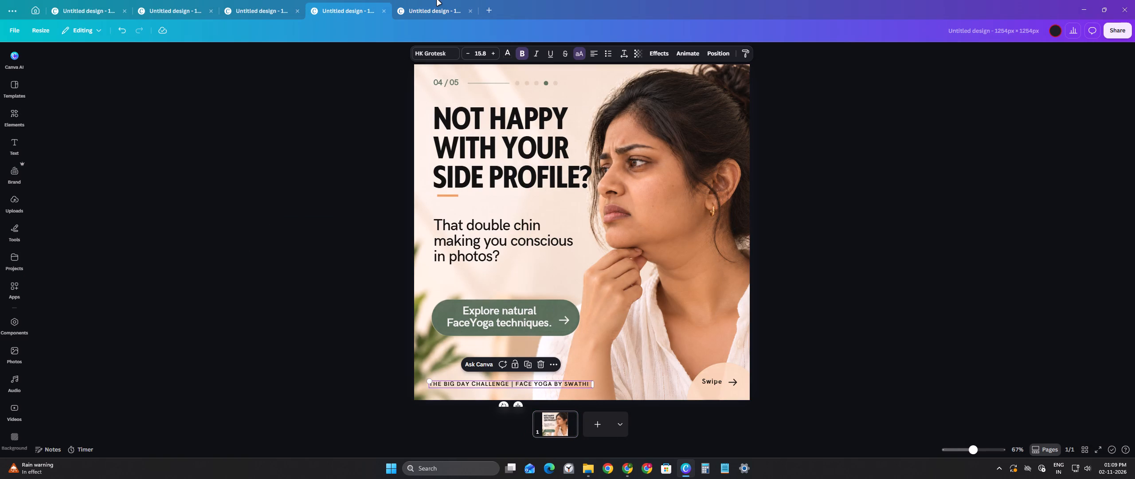
{"action": "left_click", "coordinate": [437, 0]}
{"action": "left_click", "coordinate": [453, 11]}
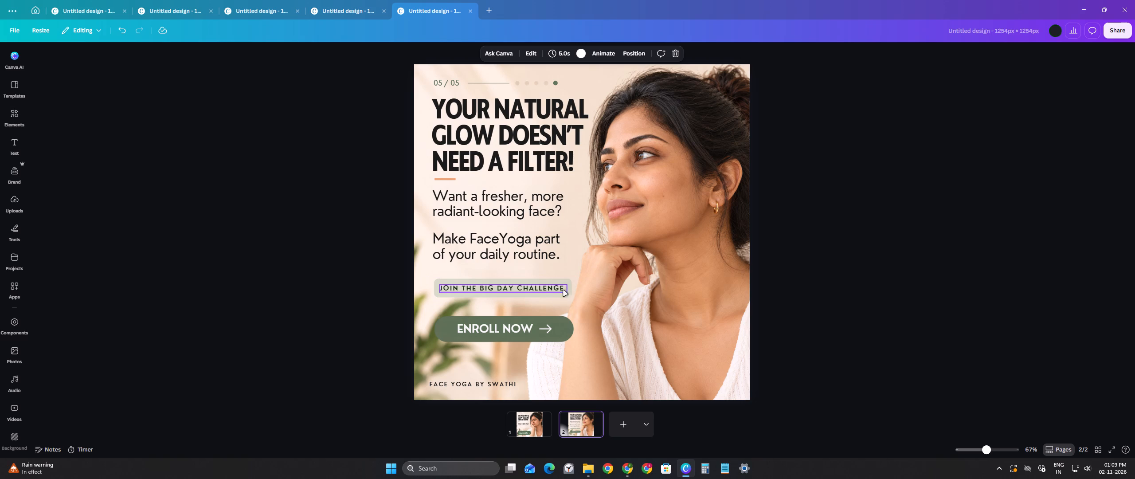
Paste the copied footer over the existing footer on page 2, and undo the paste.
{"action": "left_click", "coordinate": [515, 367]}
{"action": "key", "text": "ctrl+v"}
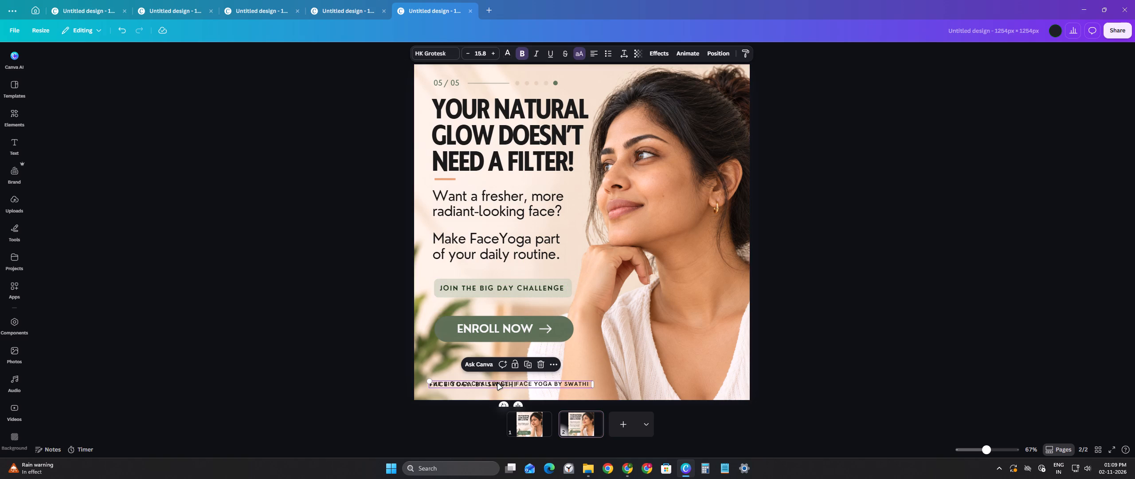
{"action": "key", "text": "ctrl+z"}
Delete the existing "FACE YOGA BY SWATHI" footer text from page 2.
{"action": "left_click", "coordinate": [498, 384]}
{"action": "key", "text": "Delete"}
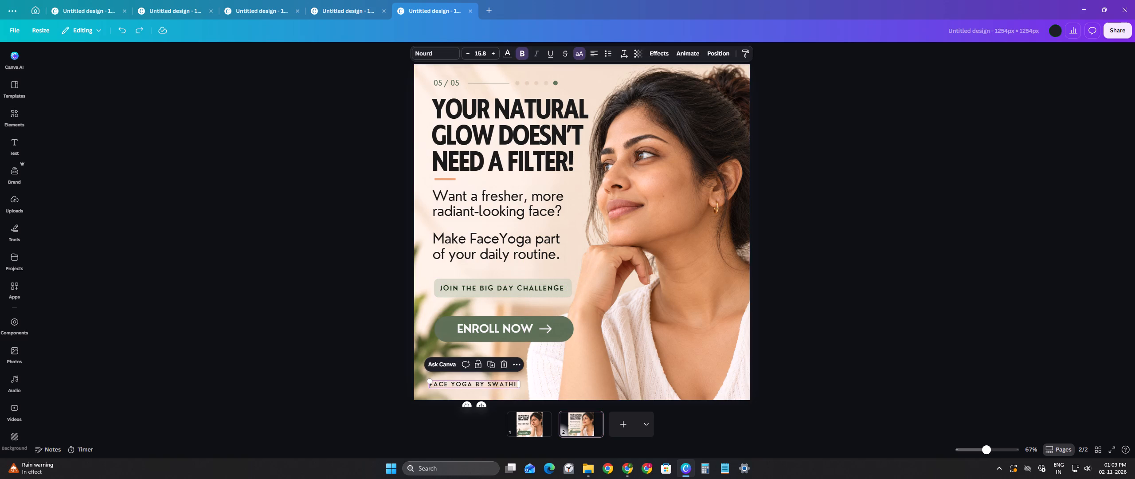
Paste the copied "THE BIG DAY CHALLENGE | FACE YOGA BY SWATHI" footer at the bottom of page 2.
{"action": "key", "text": "ctrl+v"}
{"action": "left_click", "coordinate": [318, 314]}
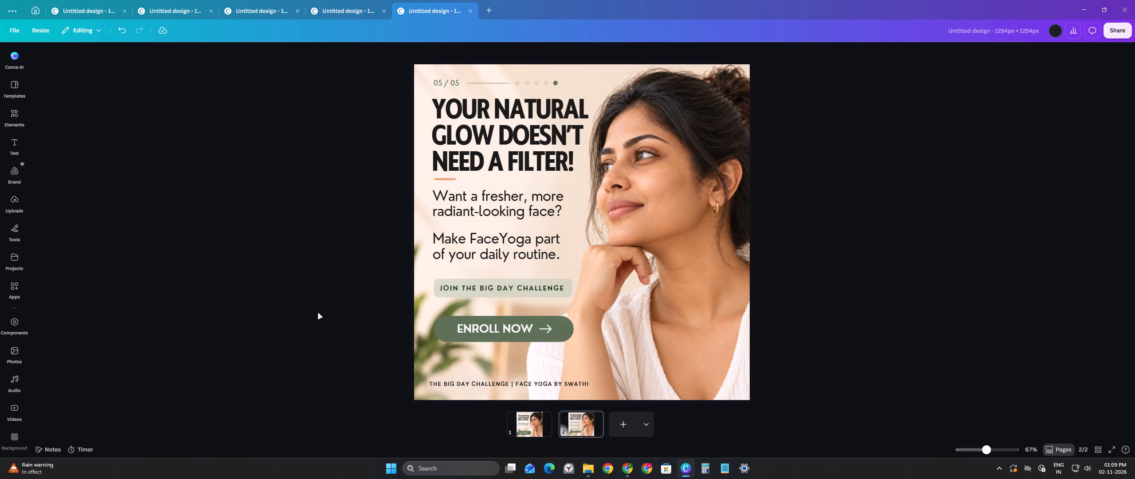
{"action": "scroll", "coordinate": [311, 227], "scroll_direction": "up", "scroll_amount": 5}
{"action": "scroll", "coordinate": [349, 195], "scroll_direction": "down", "scroll_amount": 4}
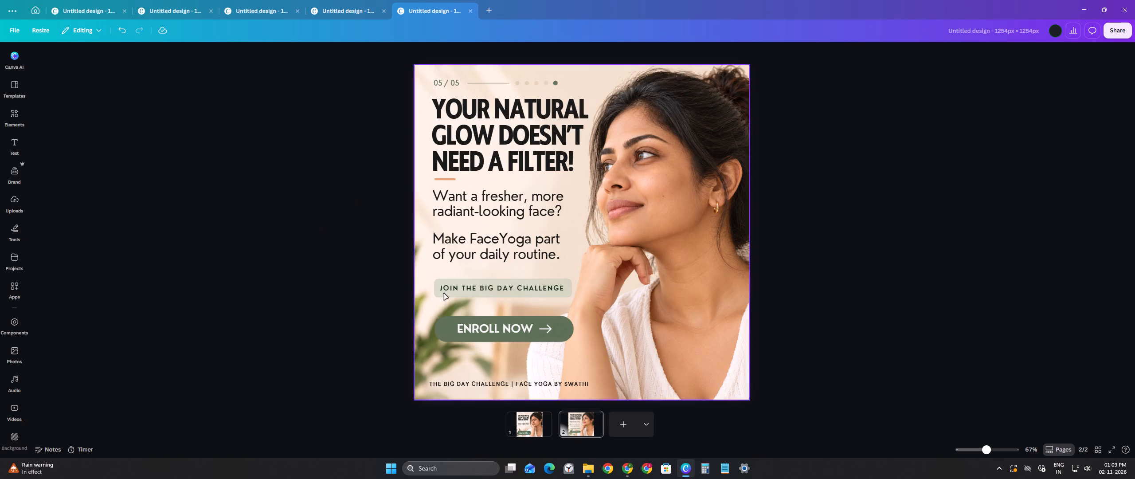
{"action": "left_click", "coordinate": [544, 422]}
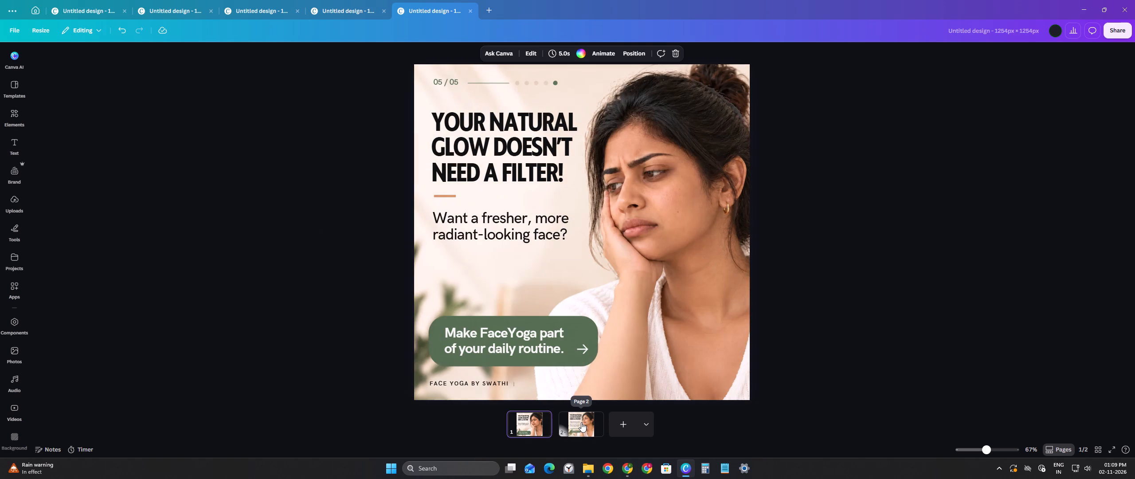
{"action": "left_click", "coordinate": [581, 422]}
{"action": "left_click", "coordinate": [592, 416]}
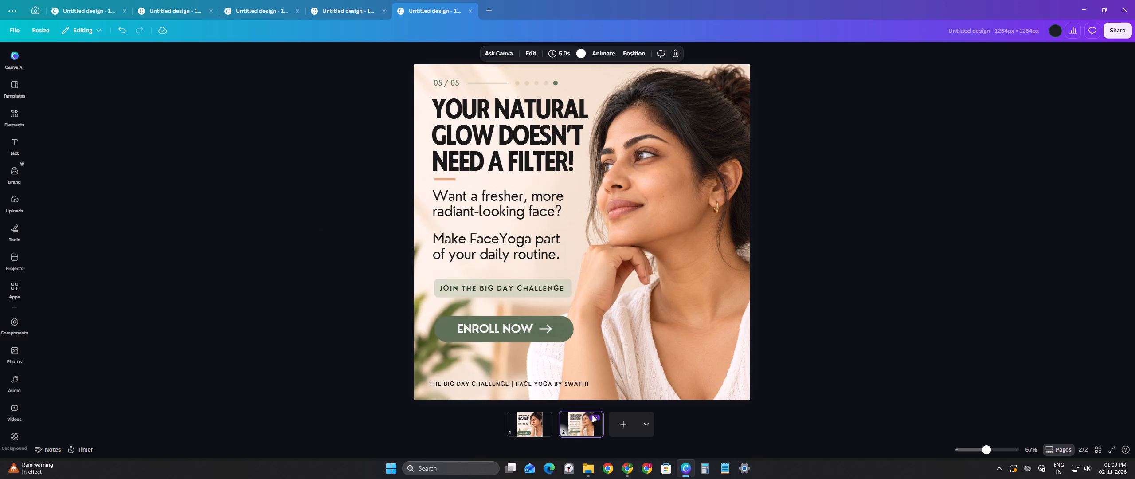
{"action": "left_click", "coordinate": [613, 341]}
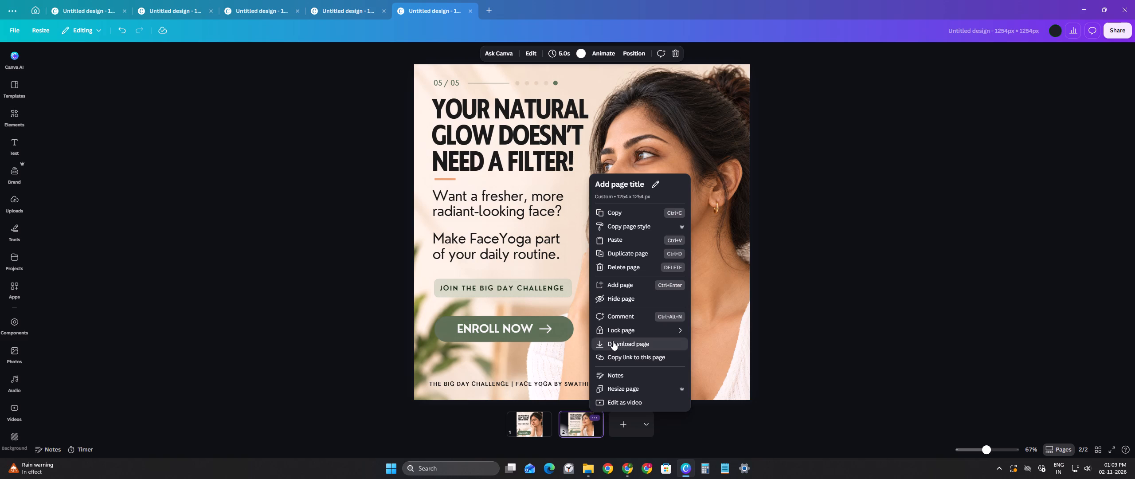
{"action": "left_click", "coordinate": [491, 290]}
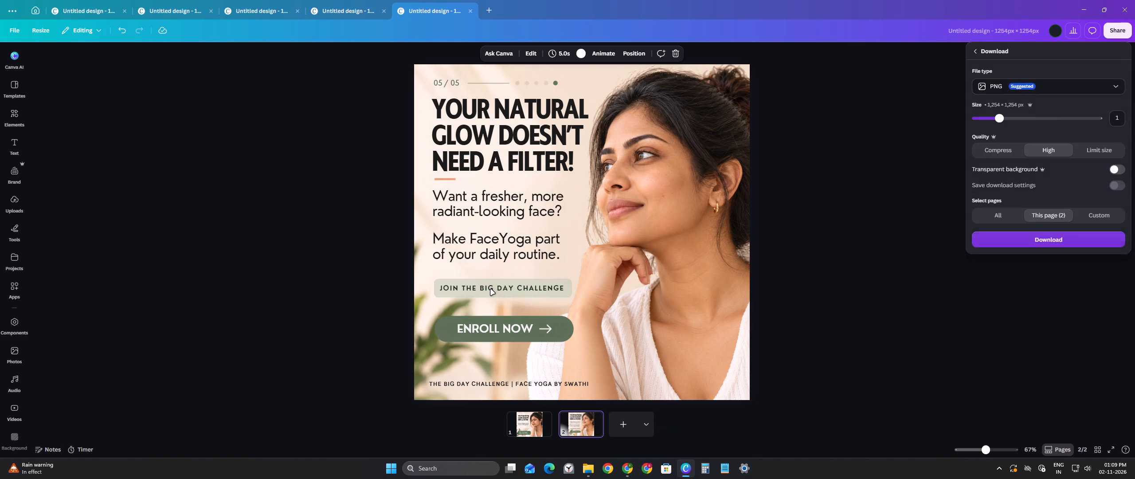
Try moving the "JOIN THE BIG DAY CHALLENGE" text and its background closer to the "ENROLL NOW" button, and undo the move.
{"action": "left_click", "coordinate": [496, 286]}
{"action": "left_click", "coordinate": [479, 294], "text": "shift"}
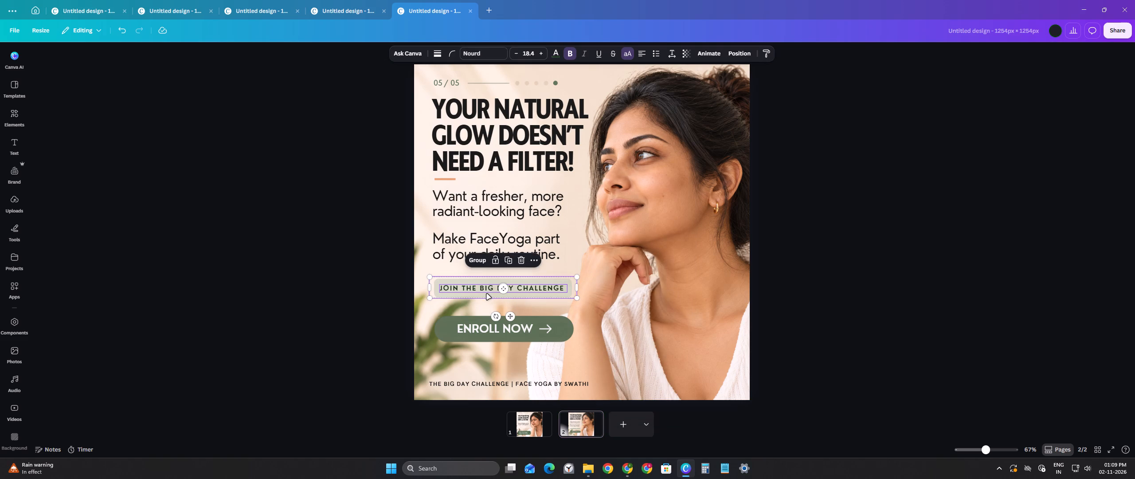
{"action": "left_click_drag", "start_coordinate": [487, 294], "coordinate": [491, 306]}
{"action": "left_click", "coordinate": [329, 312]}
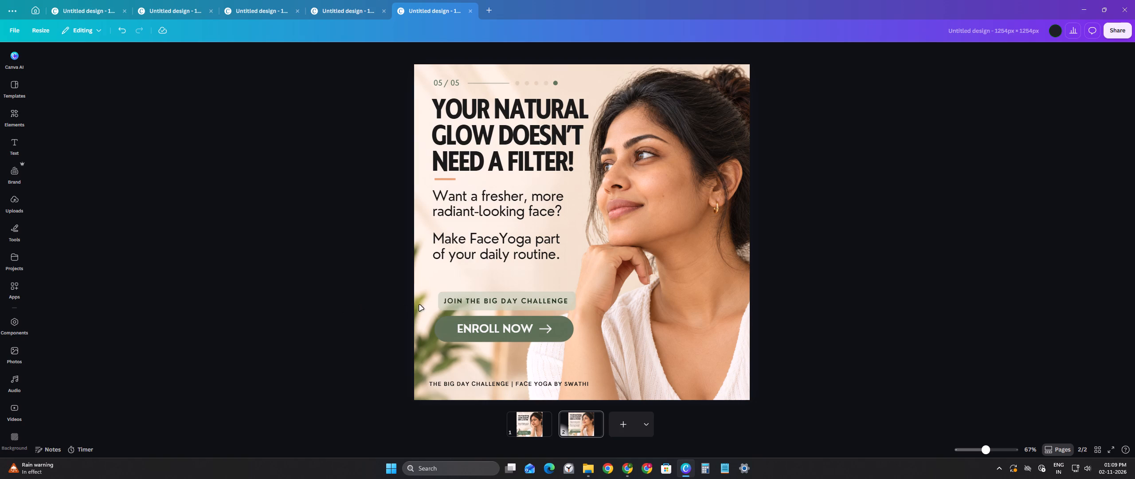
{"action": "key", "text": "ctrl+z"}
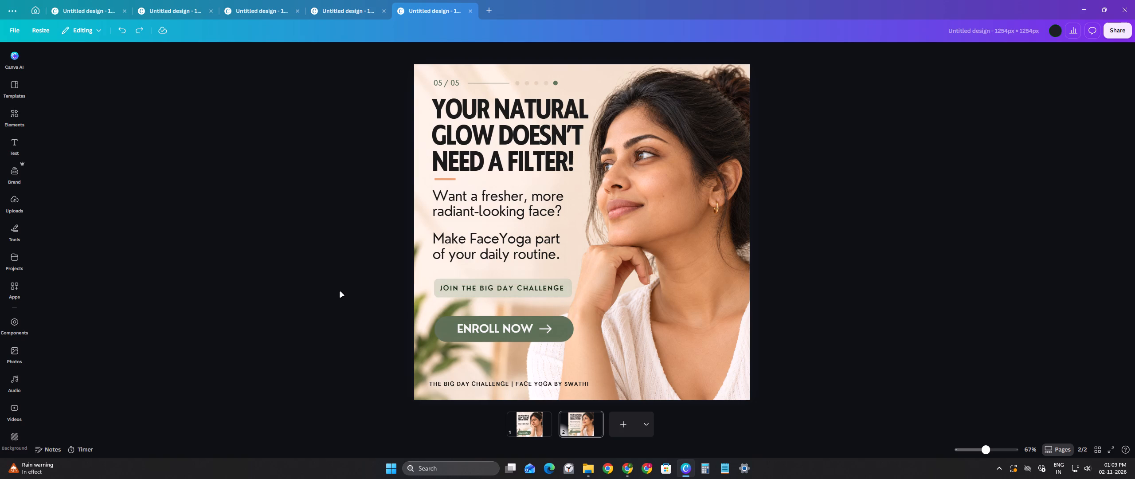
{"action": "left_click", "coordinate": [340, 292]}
Download only page 2 as a high-quality PNG and save it in Downloads as "Pg 5".
{"action": "left_click", "coordinate": [592, 415]}
{"action": "left_click", "coordinate": [630, 345]}
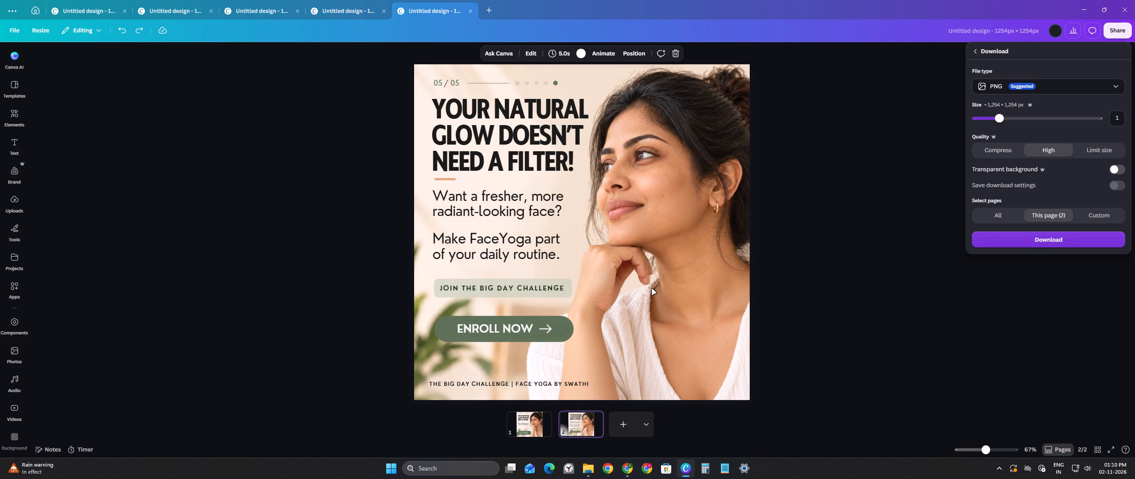
{"action": "left_click", "coordinate": [1053, 246]}
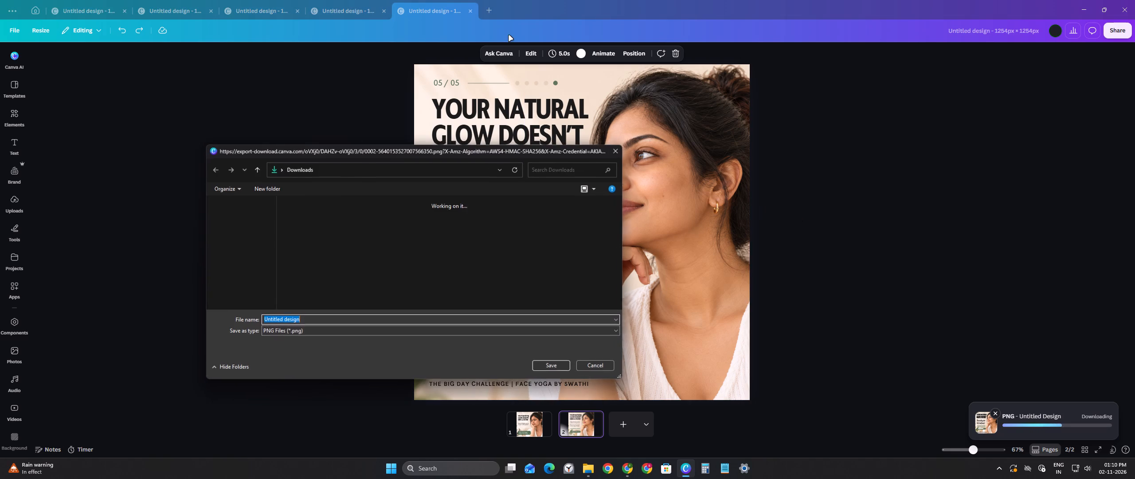
{"action": "type", "text": "pG"}
{"action": "key", "text": "space"}
{"action": "key", "text": "5"}
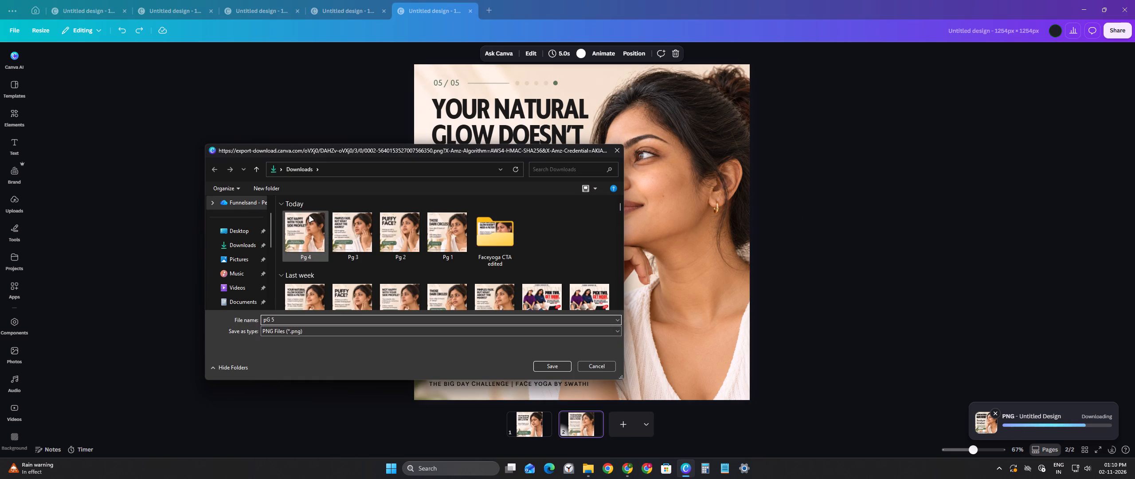
{"action": "key", "text": "BackSpace"}
{"action": "key", "text": "BackSpace"}
{"action": "key", "text": "BackSpace"}
{"action": "key", "text": "shift+p"}
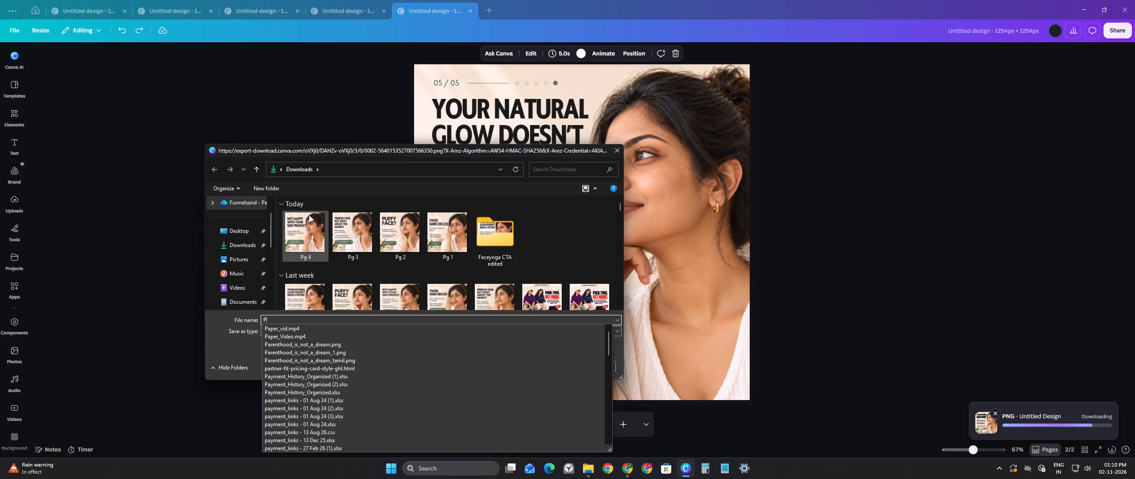
{"action": "type", "text": "g 5"}
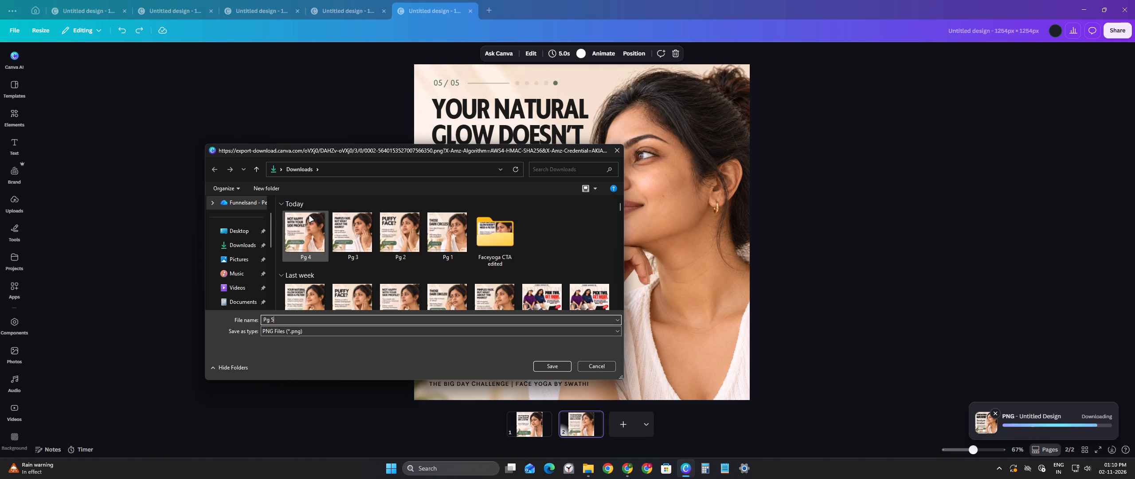
{"action": "key", "text": "Return"}
Switch to the Downloads folder in File Explorer.
{"action": "key", "text": "alt+Tab"}
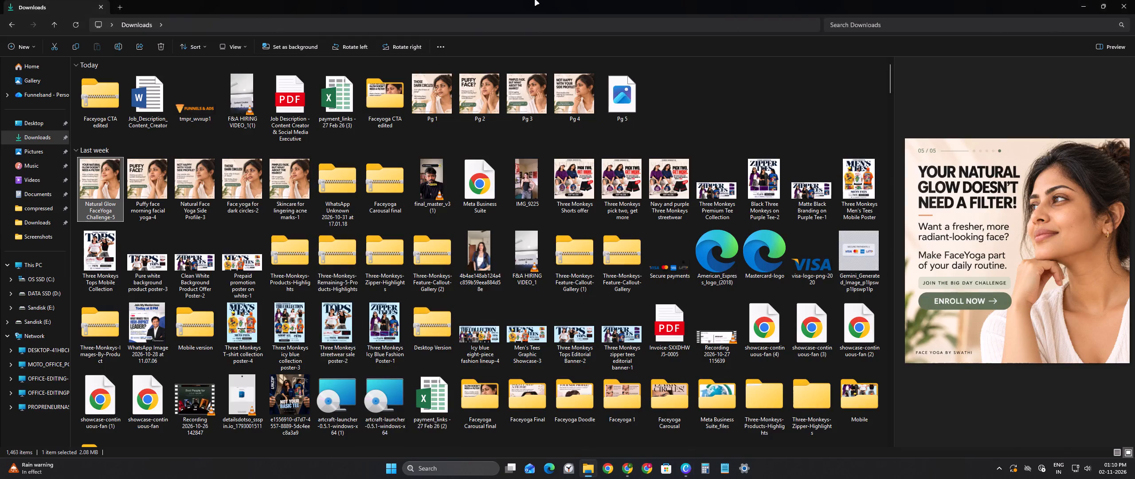